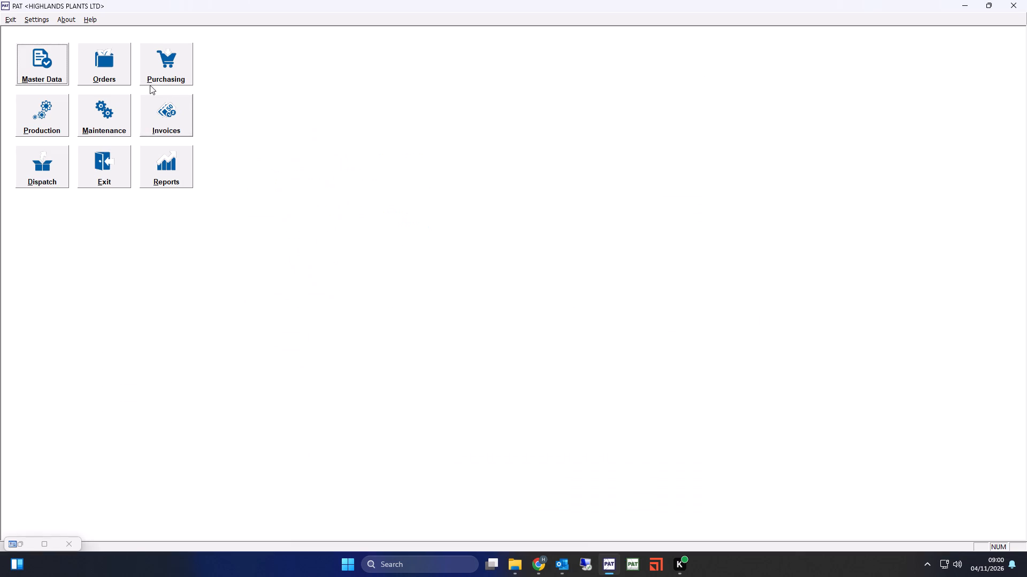
Open the Statistics / Order Information window from the Orders area.
{"action": "left_click", "coordinate": [106, 66]}
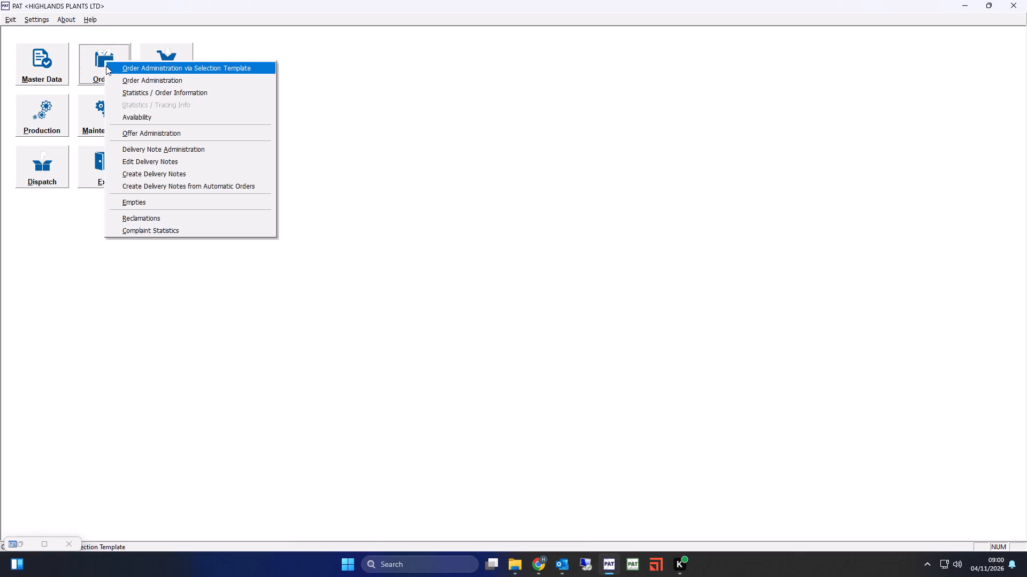
{"action": "left_click", "coordinate": [168, 94]}
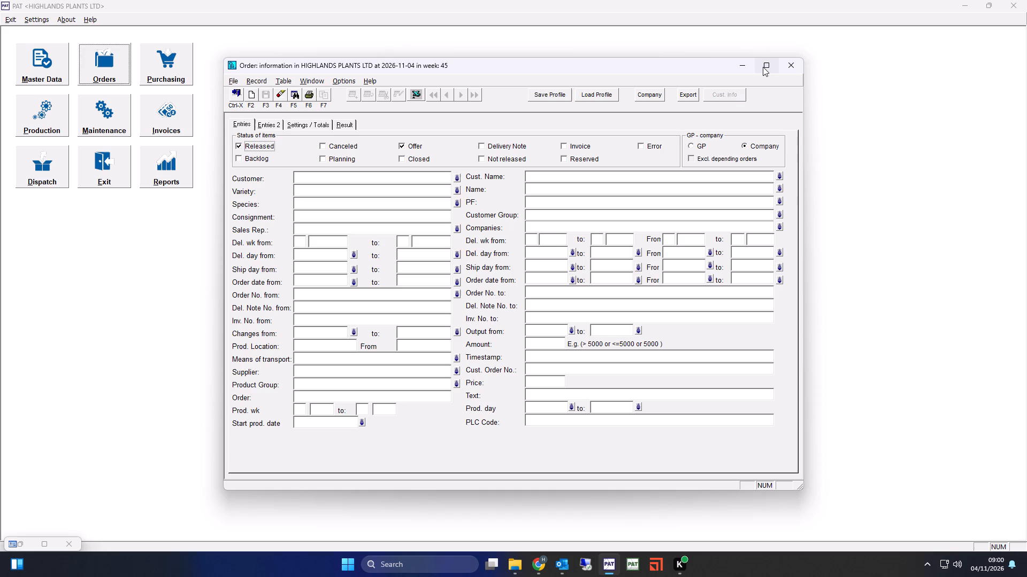
Set the production week range from week 46 of 2026 to week 6 of 2027.
{"action": "left_click", "coordinate": [299, 411]}
{"action": "type", "text": "46"}
{"action": "key", "text": "Return"}
{"action": "type", "text": "26"}
{"action": "key", "text": "Return"}
{"action": "key", "text": "6"}
{"action": "key", "text": "Return"}
{"action": "type", "text": "27"}
{"action": "key", "text": "Return"}
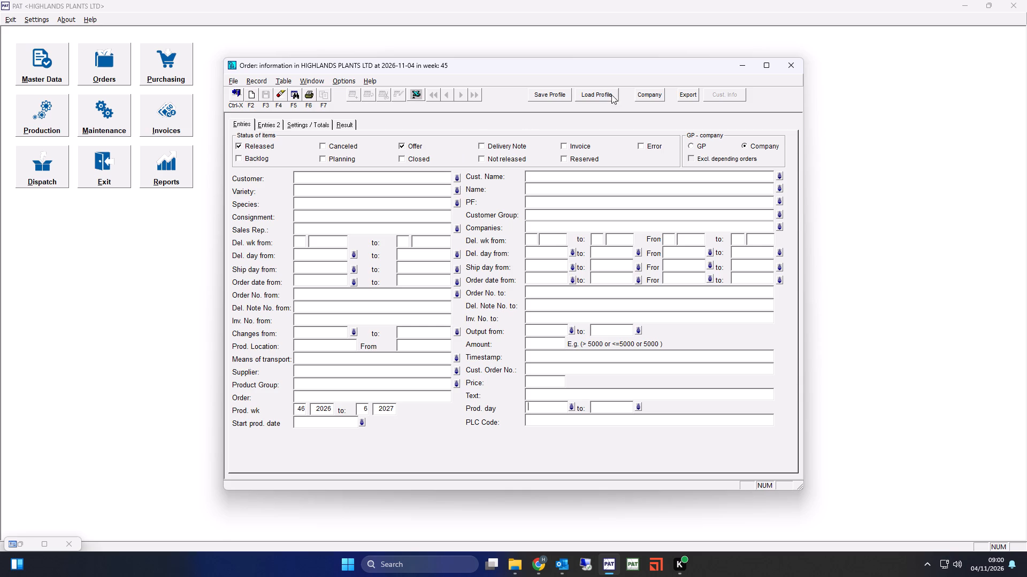
Load the saved profile Sticking 2026/2027 for the order information.
{"action": "left_click", "coordinate": [611, 95]}
{"action": "double_click", "coordinate": [199, 255]}
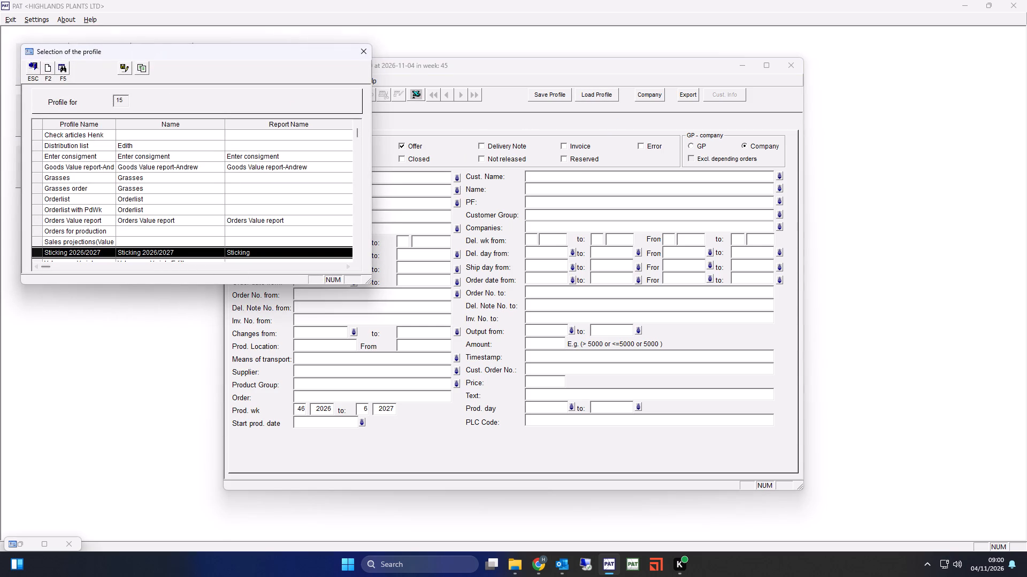
Maximize the order information window, run the order search and export the result list to Excel.
{"action": "left_click", "coordinate": [768, 68]}
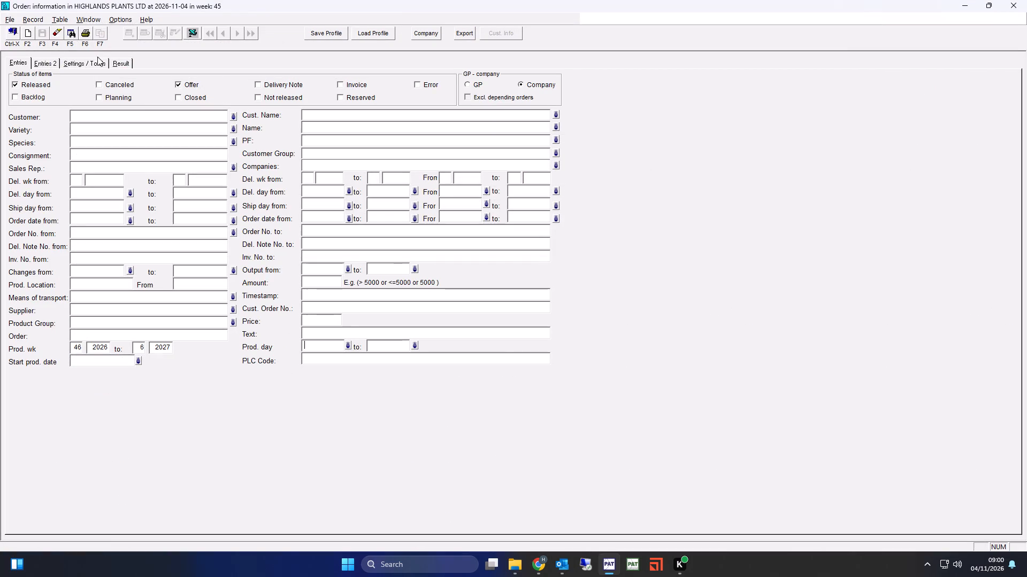
{"action": "left_click", "coordinate": [71, 30]}
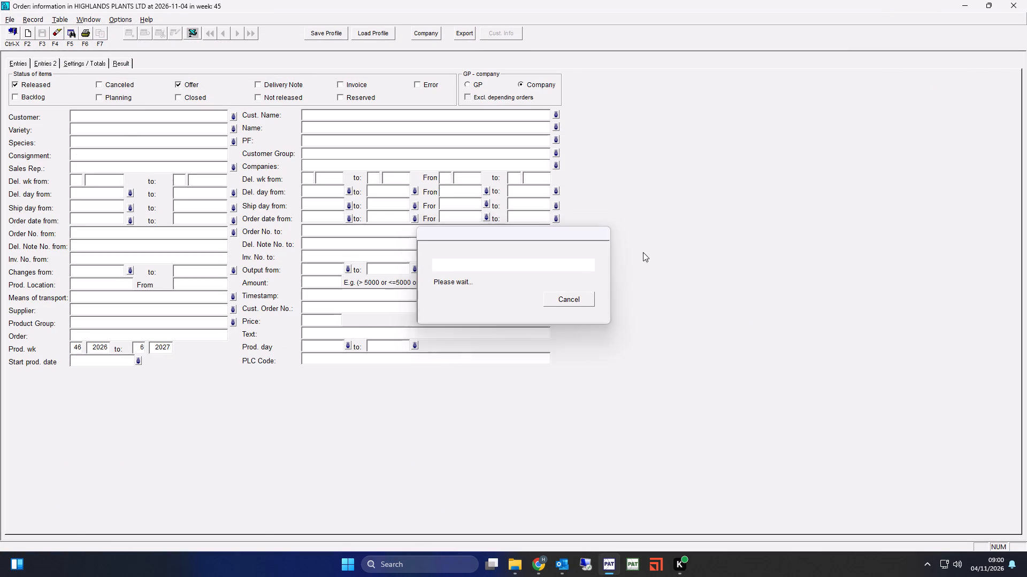
{"action": "left_click", "coordinate": [193, 33]}
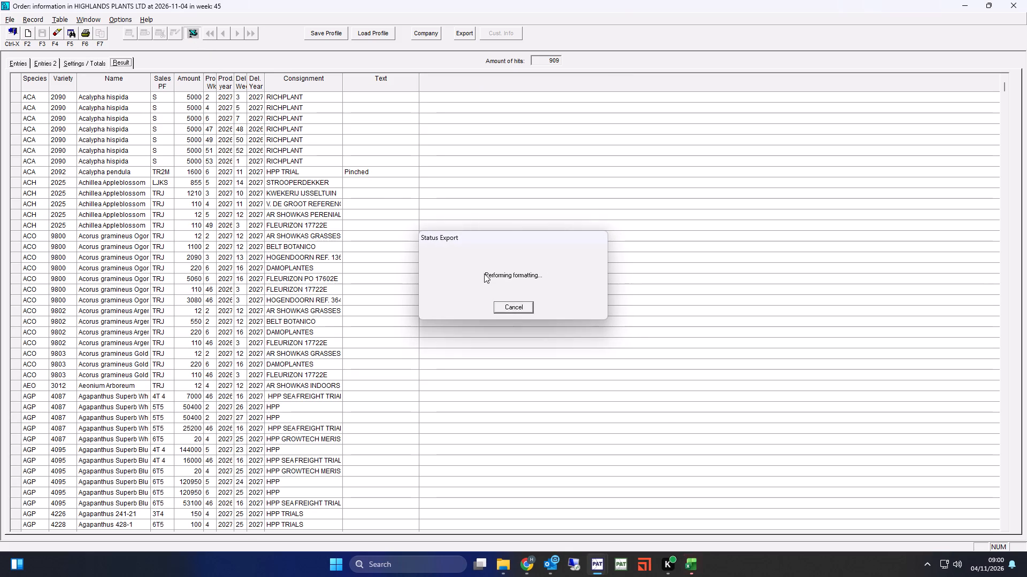
Switch to the exported Excel workbook and delete the Text column (column K).
{"action": "left_click", "coordinate": [694, 568]}
{"action": "left_click", "coordinate": [597, 160]}
{"action": "left_click", "coordinate": [600, 154]}
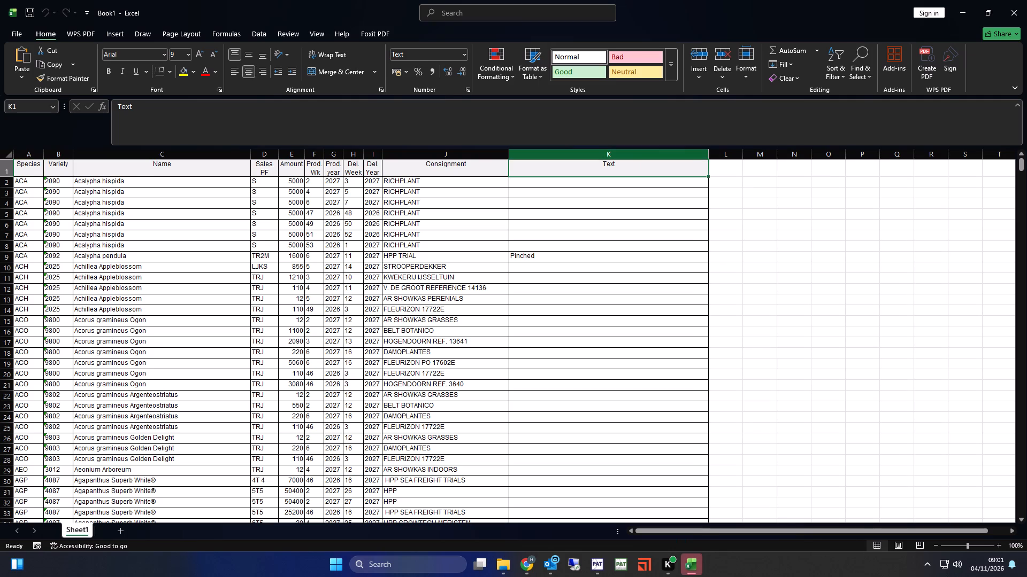
{"action": "key", "text": "ctrl+minus"}
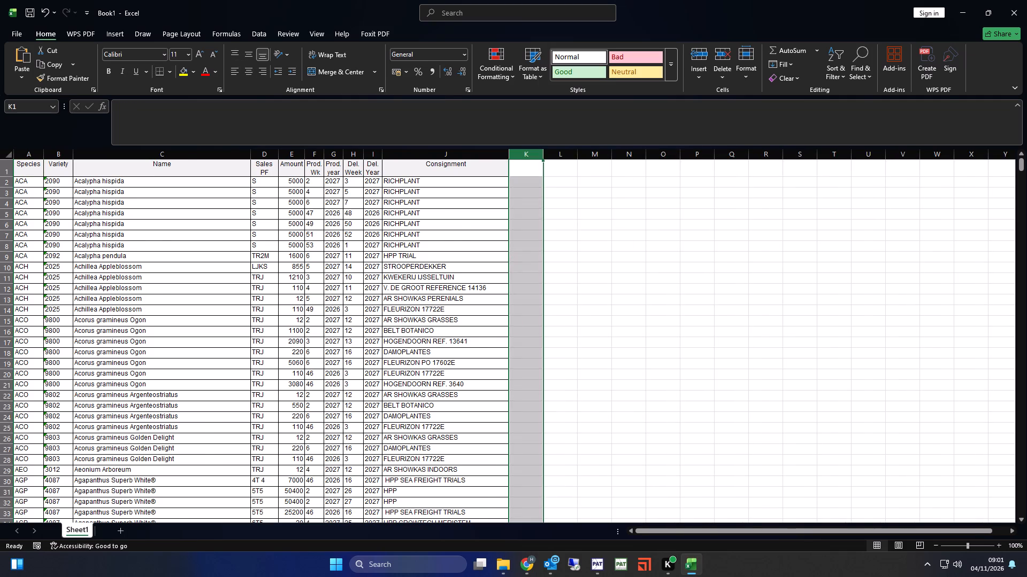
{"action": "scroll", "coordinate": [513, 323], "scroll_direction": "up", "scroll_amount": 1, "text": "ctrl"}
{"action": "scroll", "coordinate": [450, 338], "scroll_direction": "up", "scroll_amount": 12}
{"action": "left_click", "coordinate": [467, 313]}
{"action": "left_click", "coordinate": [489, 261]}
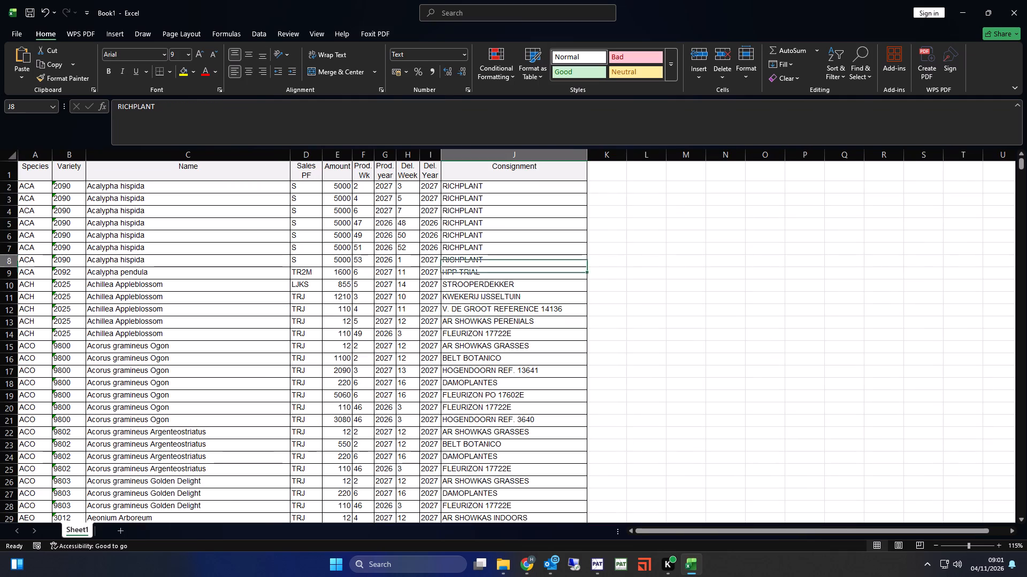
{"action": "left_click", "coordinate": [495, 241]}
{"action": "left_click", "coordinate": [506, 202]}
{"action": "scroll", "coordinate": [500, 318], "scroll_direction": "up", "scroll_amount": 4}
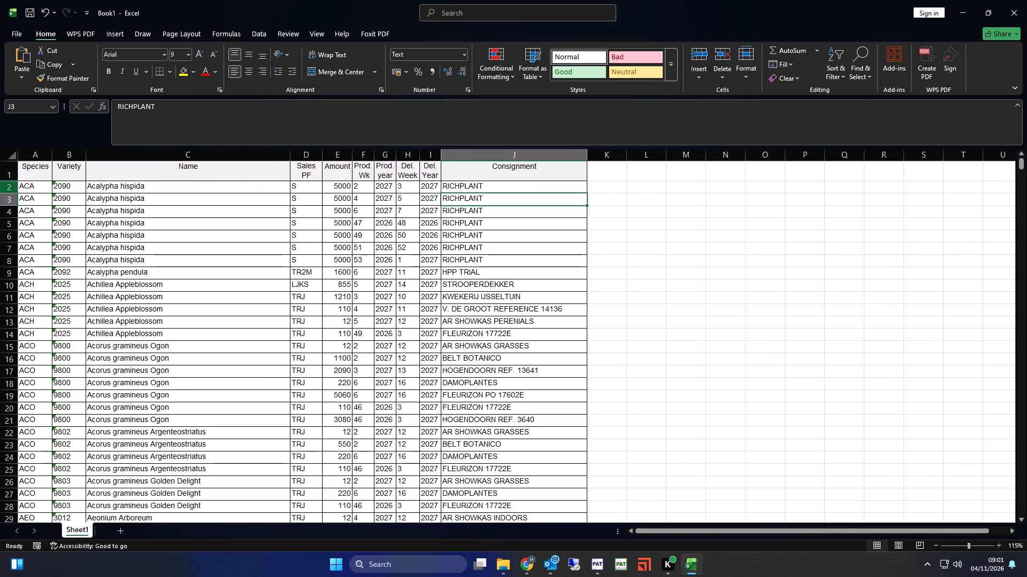
Sort all data rows below the header by column G (Prod. year), smallest to largest, then by column F (Prod. Wk), without treating the first row as headers.
{"action": "left_click", "coordinate": [4, 189]}
{"action": "key", "text": "ctrl+shift+Down"}
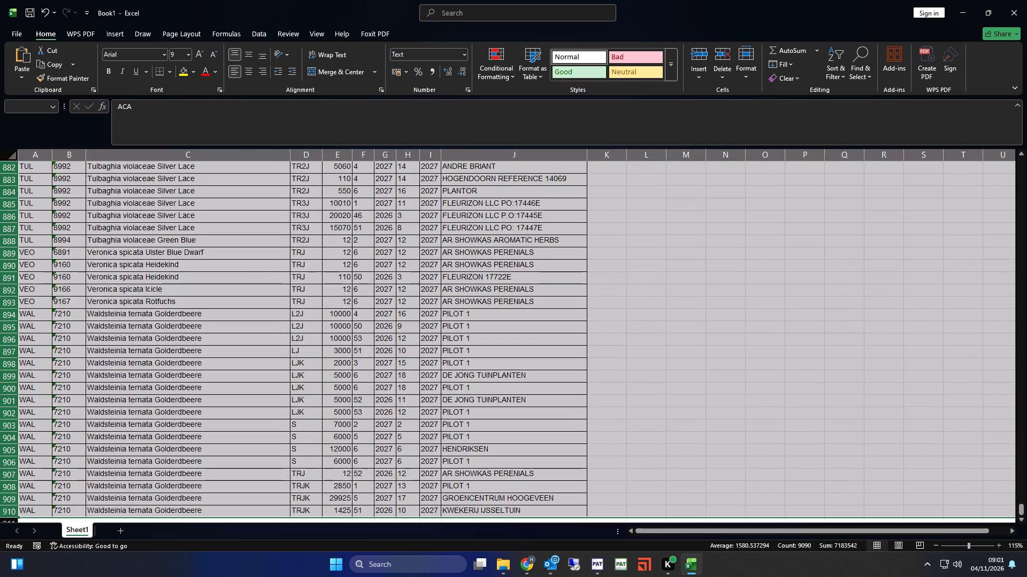
{"action": "left_click", "coordinate": [724, 74]}
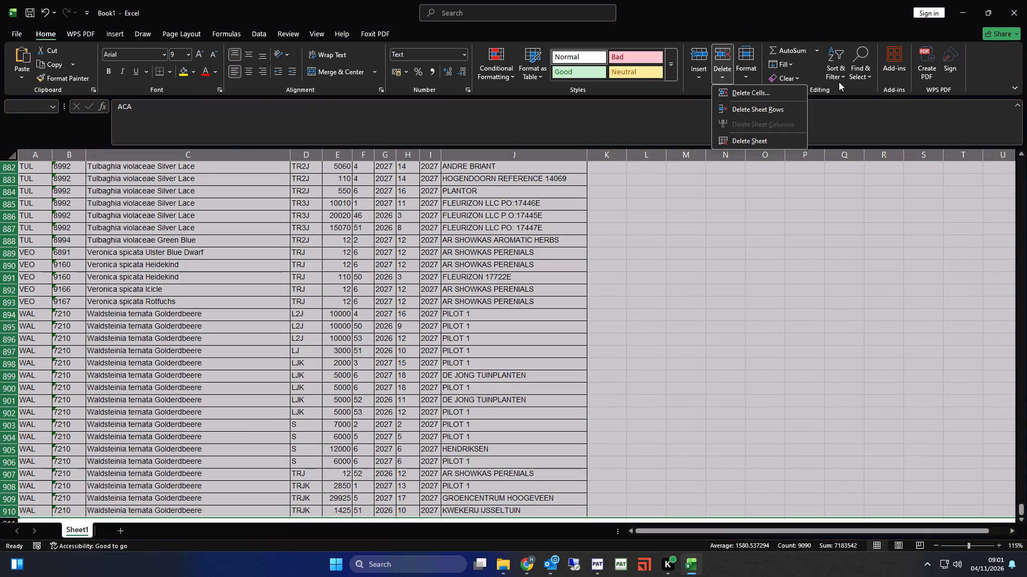
{"action": "left_click", "coordinate": [836, 75]}
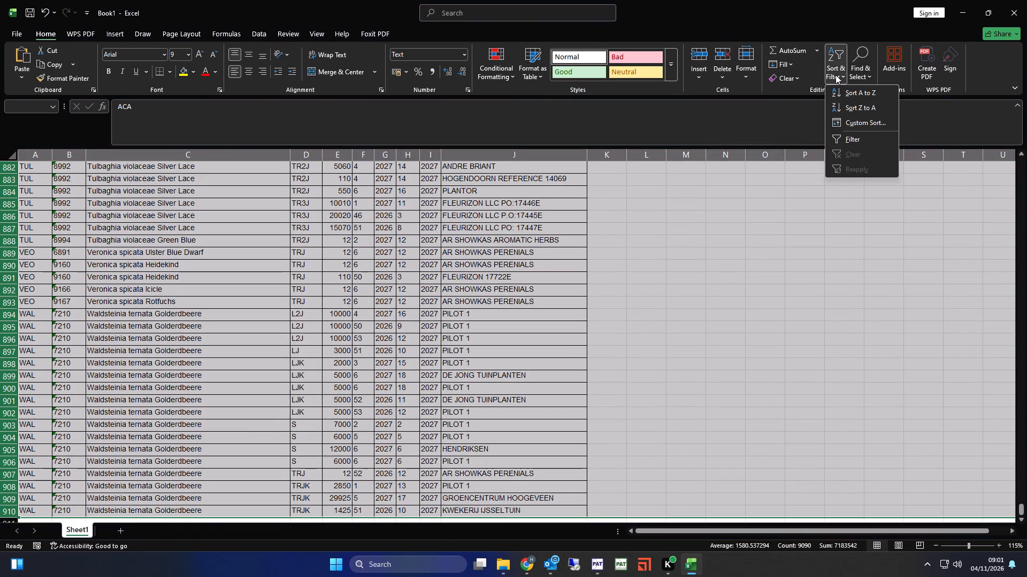
{"action": "left_click", "coordinate": [855, 121]}
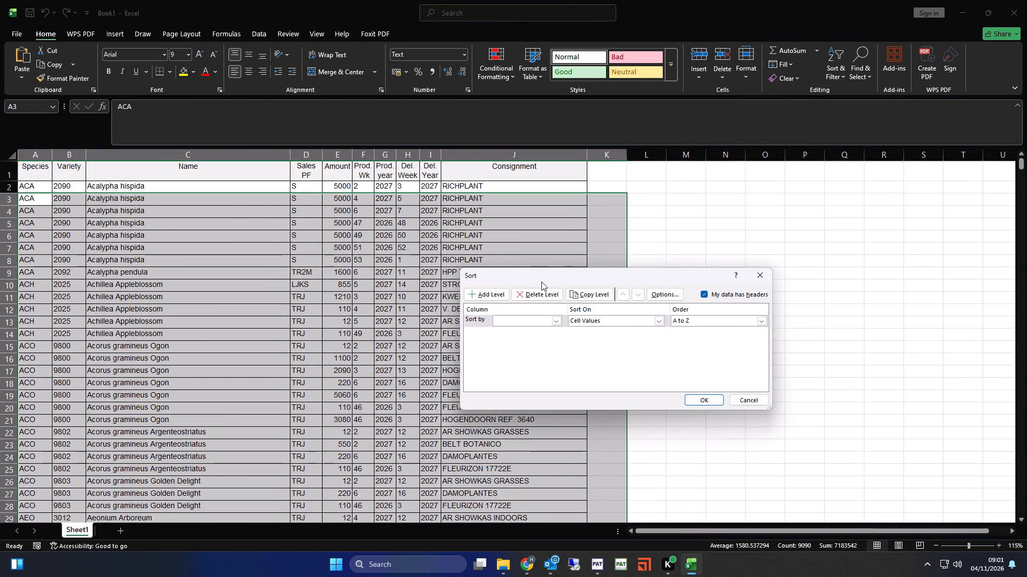
{"action": "left_click", "coordinate": [701, 293]}
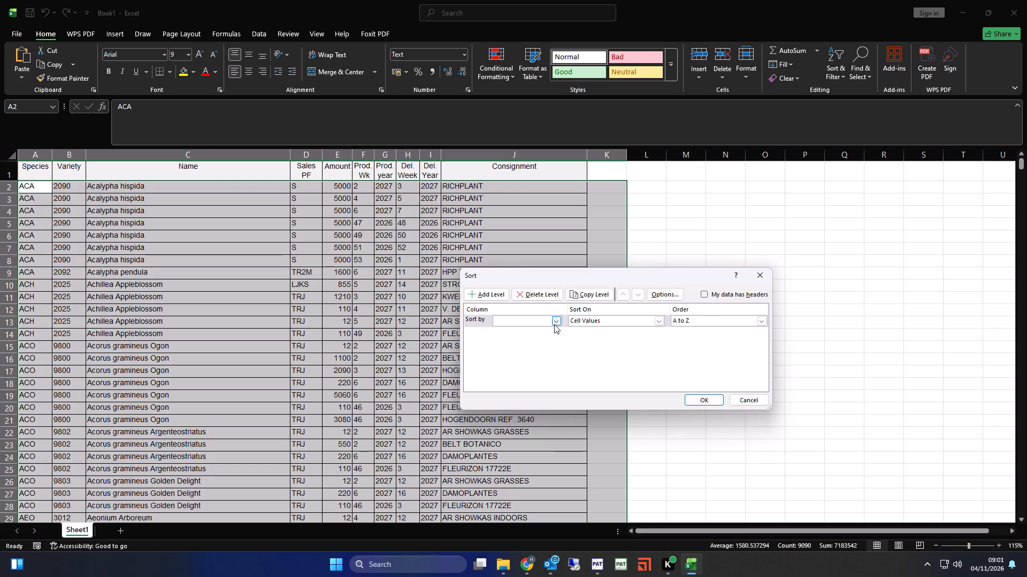
{"action": "left_click", "coordinate": [556, 321]}
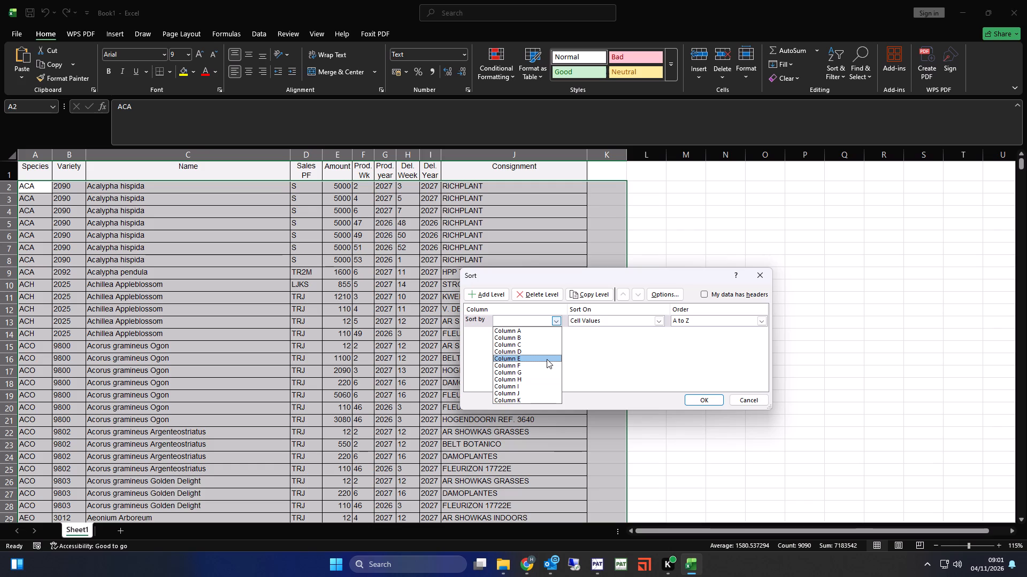
{"action": "left_click", "coordinate": [540, 373]}
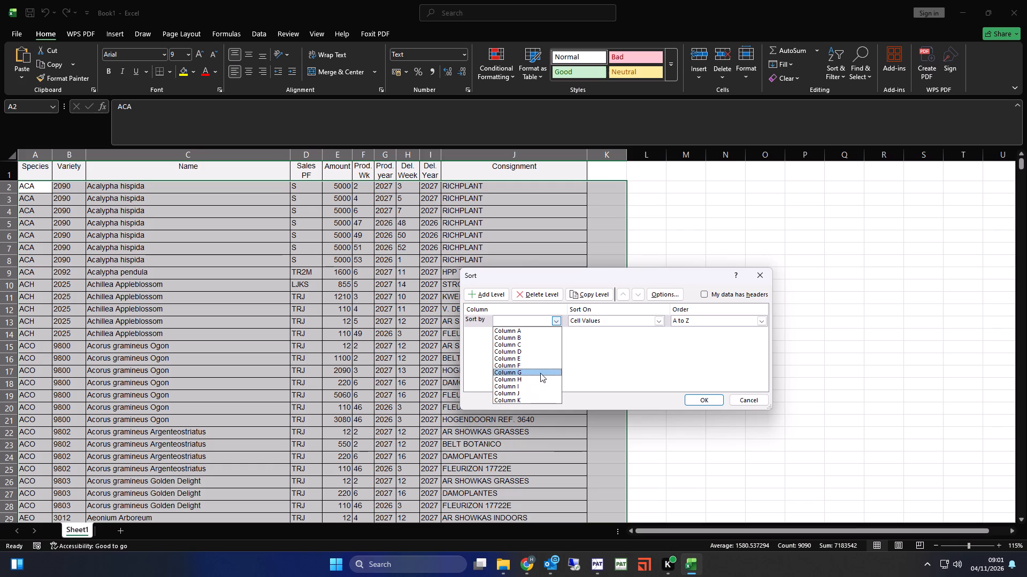
{"action": "left_click", "coordinate": [499, 293]}
{"action": "left_click", "coordinate": [557, 333]}
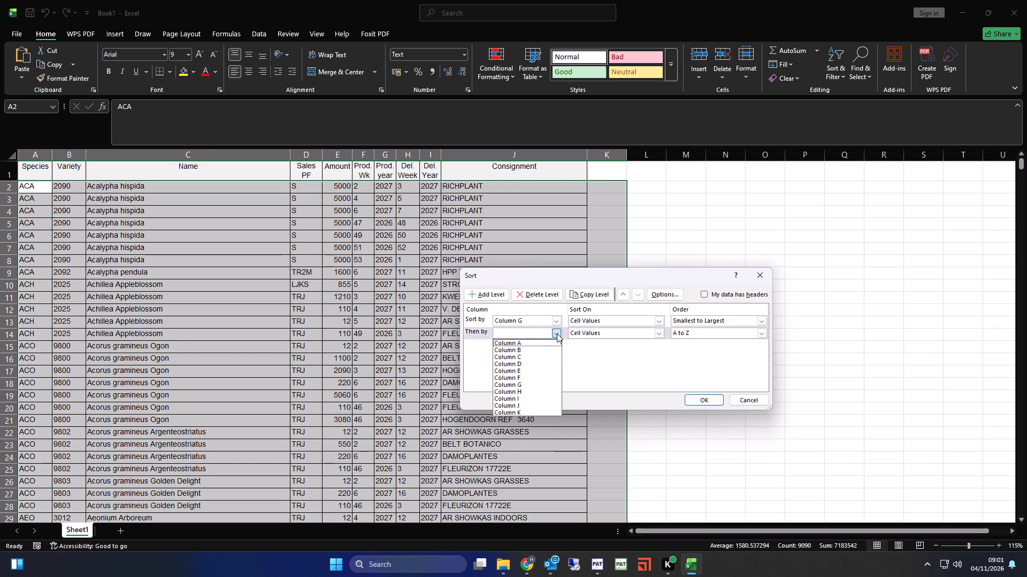
{"action": "left_click", "coordinate": [524, 375]}
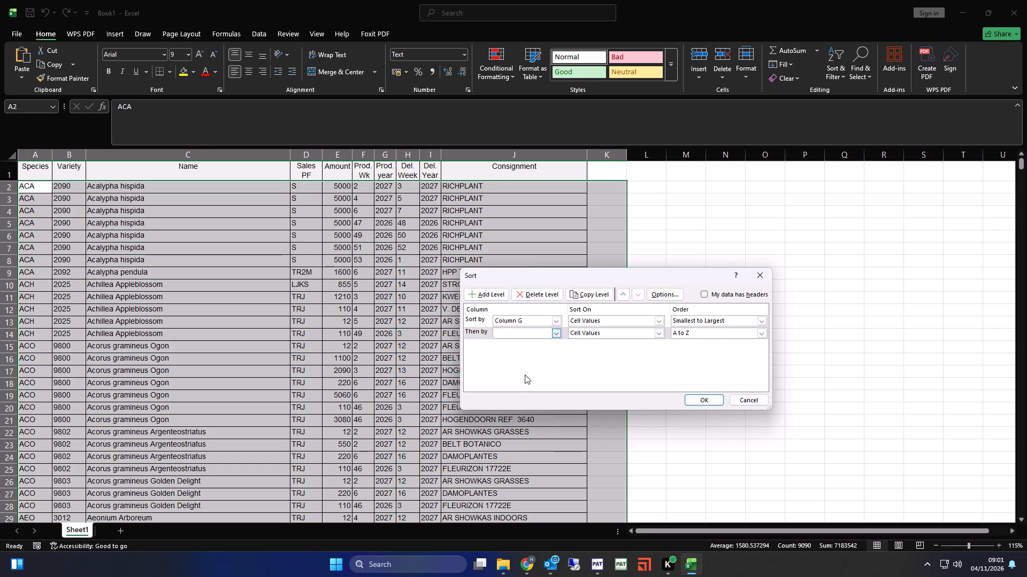
{"action": "left_click", "coordinate": [707, 400]}
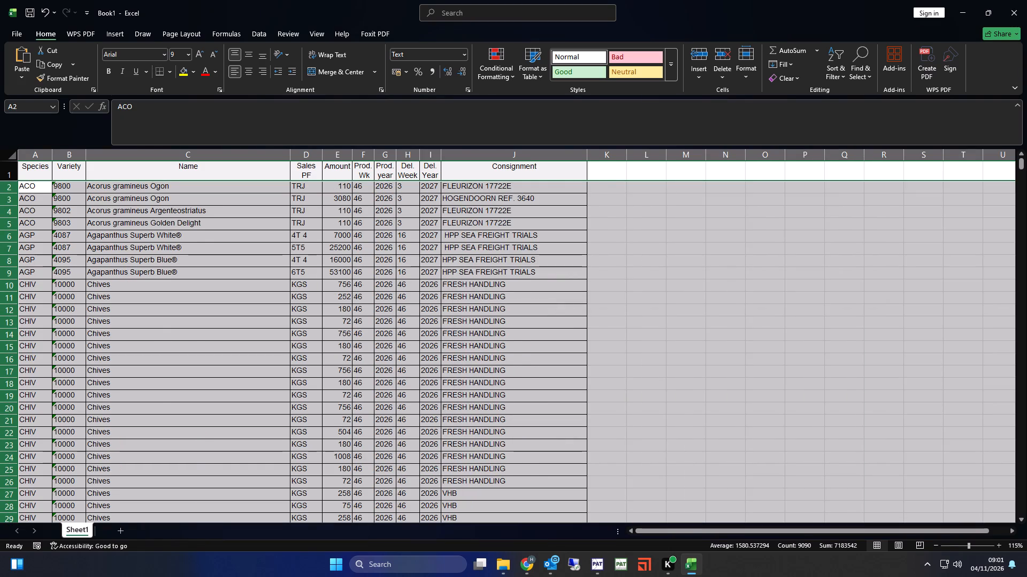
Delete the block of Chives rows for production week 46, rows 10 to 32.
{"action": "left_click", "coordinate": [132, 289]}
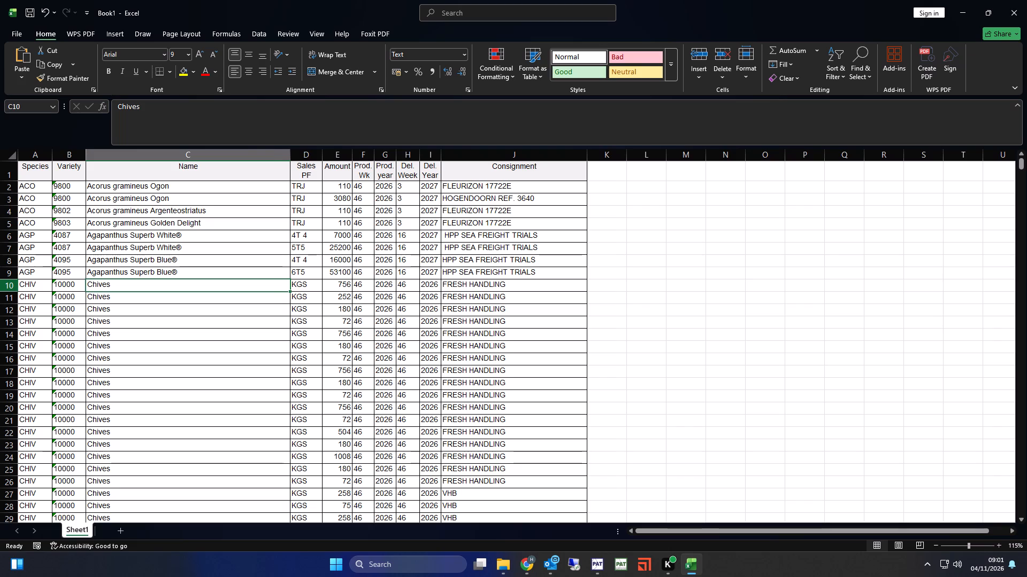
{"action": "left_click", "coordinate": [13, 284]}
{"action": "scroll", "coordinate": [74, 294], "scroll_direction": "down", "scroll_amount": 3}
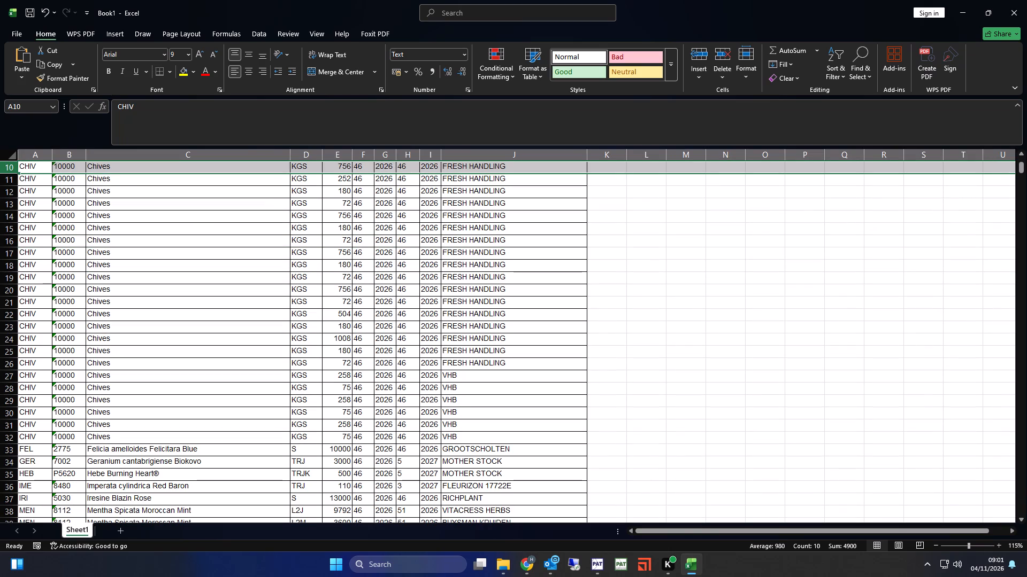
{"action": "left_click", "coordinate": [13, 440], "text": "shift"}
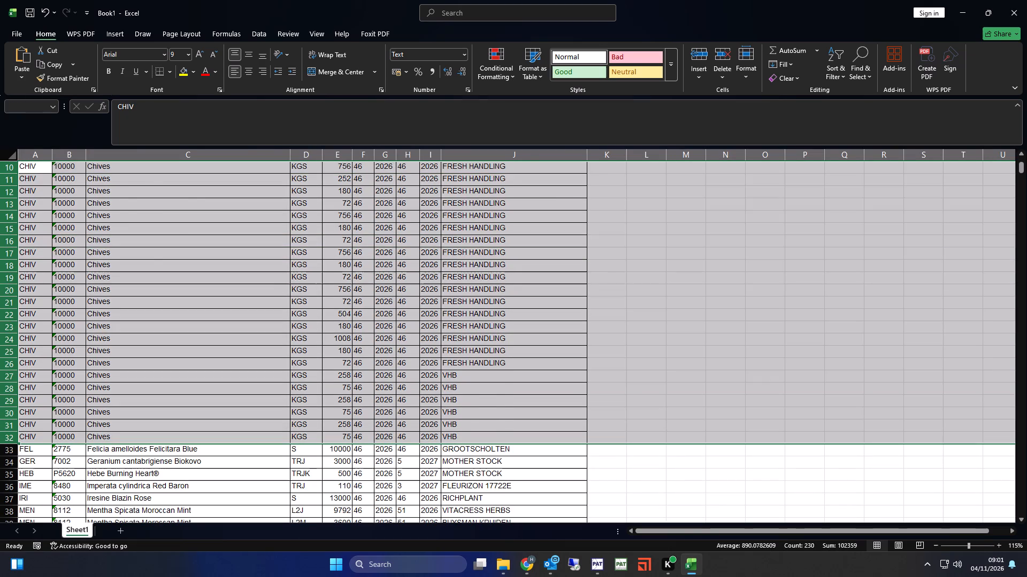
{"action": "scroll", "coordinate": [364, 430], "scroll_direction": "up", "scroll_amount": 4}
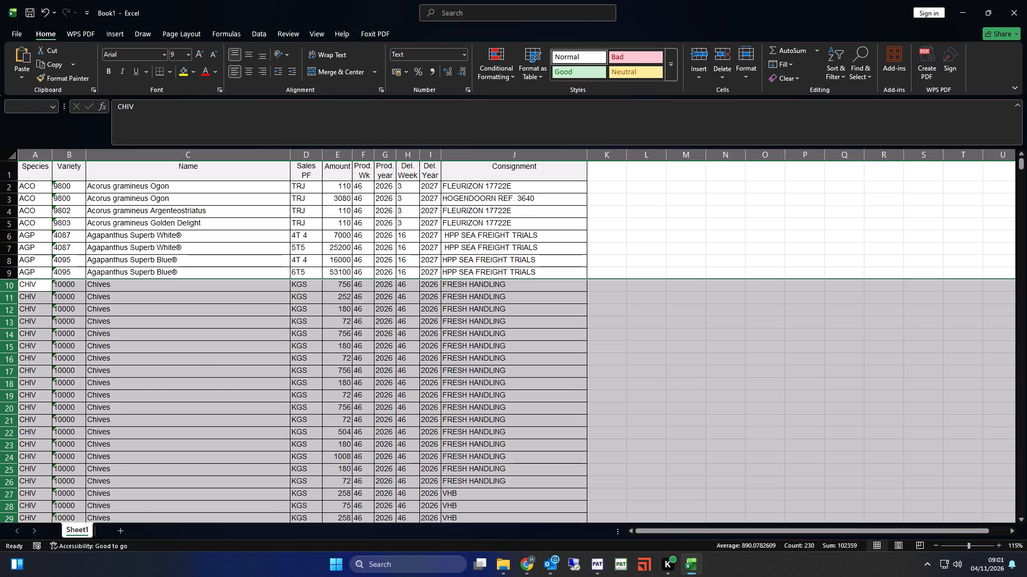
{"action": "key", "text": "ctrl+minus"}
{"action": "left_click", "coordinate": [382, 349]}
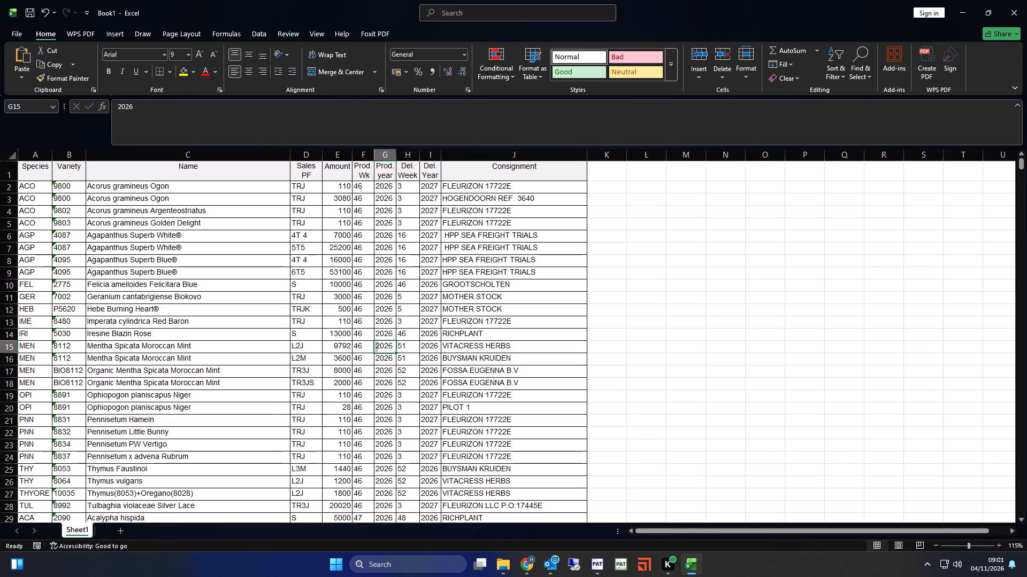
Review the sorted order list down to its last row, checking the entries for each production week.
{"action": "scroll", "coordinate": [302, 363], "scroll_direction": "up", "scroll_amount": 4}
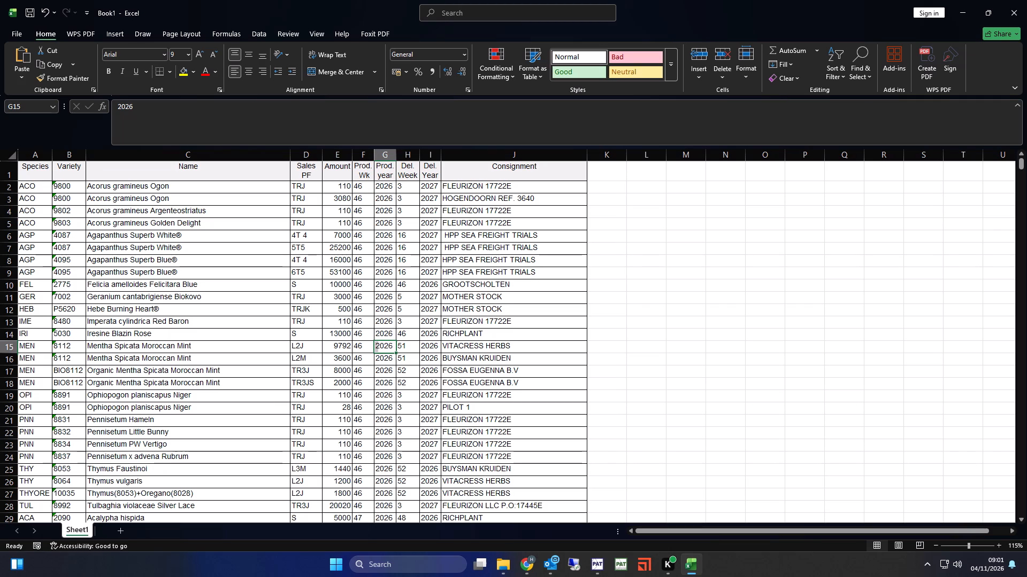
{"action": "scroll", "coordinate": [302, 368], "scroll_direction": "down", "scroll_amount": 13}
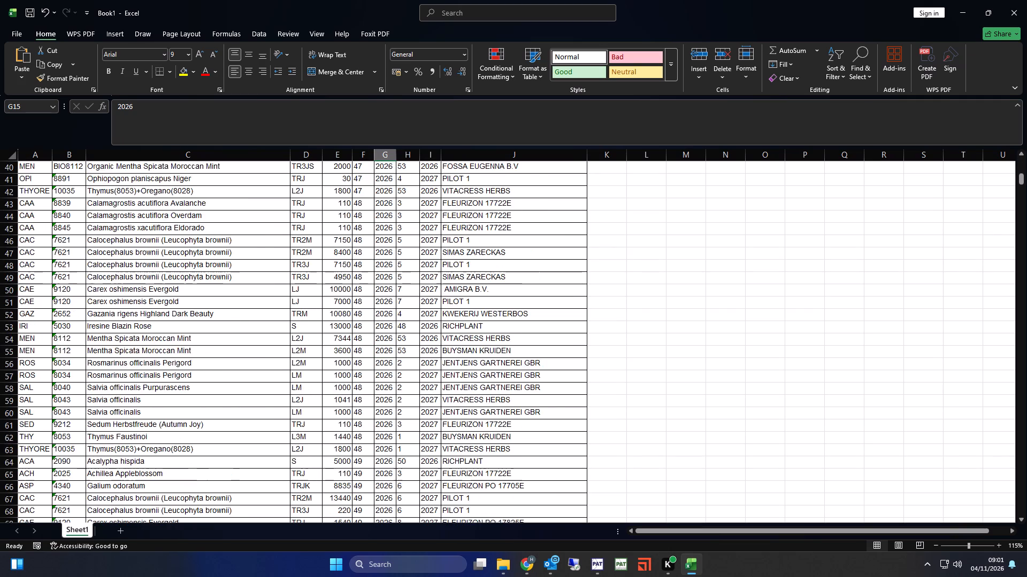
{"action": "scroll", "coordinate": [308, 369], "scroll_direction": "down", "scroll_amount": 20}
{"action": "scroll", "coordinate": [308, 369], "scroll_direction": "down", "scroll_amount": 20}
{"action": "scroll", "coordinate": [308, 369], "scroll_direction": "down", "scroll_amount": 1}
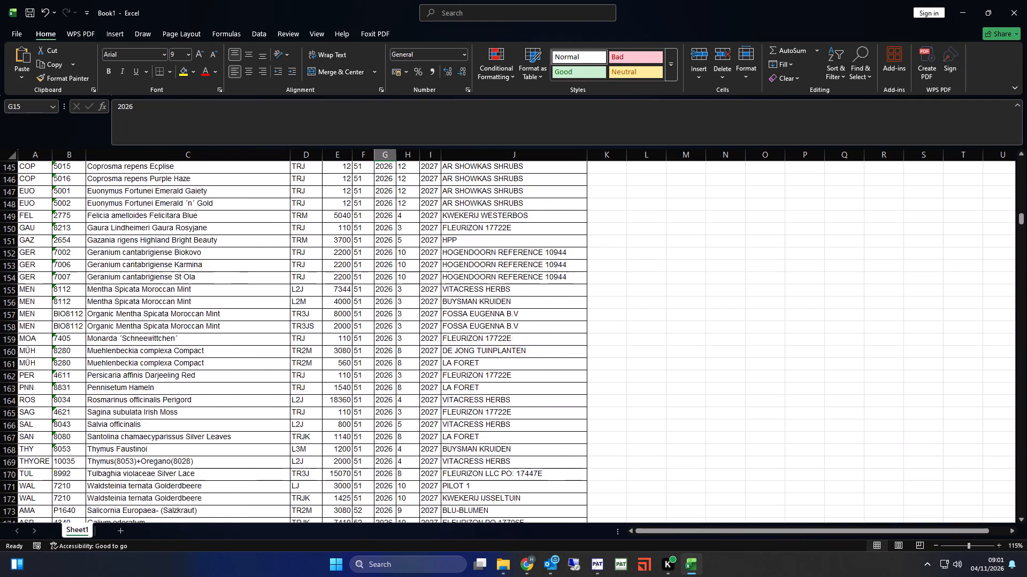
{"action": "scroll", "coordinate": [308, 368], "scroll_direction": "down", "scroll_amount": 20}
{"action": "scroll", "coordinate": [308, 368], "scroll_direction": "down", "scroll_amount": 20}
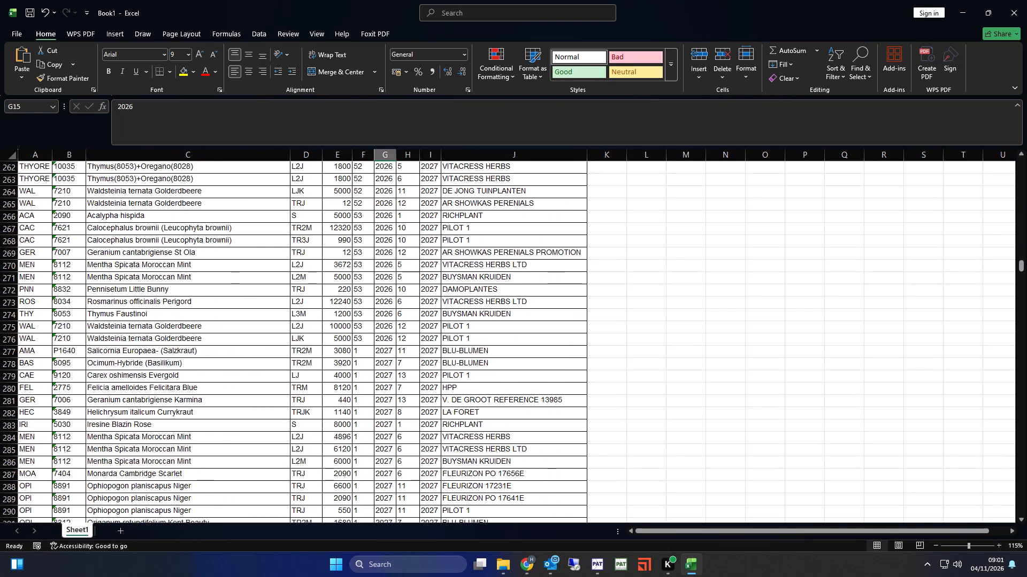
{"action": "scroll", "coordinate": [308, 368], "scroll_direction": "down", "scroll_amount": 20}
{"action": "scroll", "coordinate": [308, 368], "scroll_direction": "down", "scroll_amount": 20}
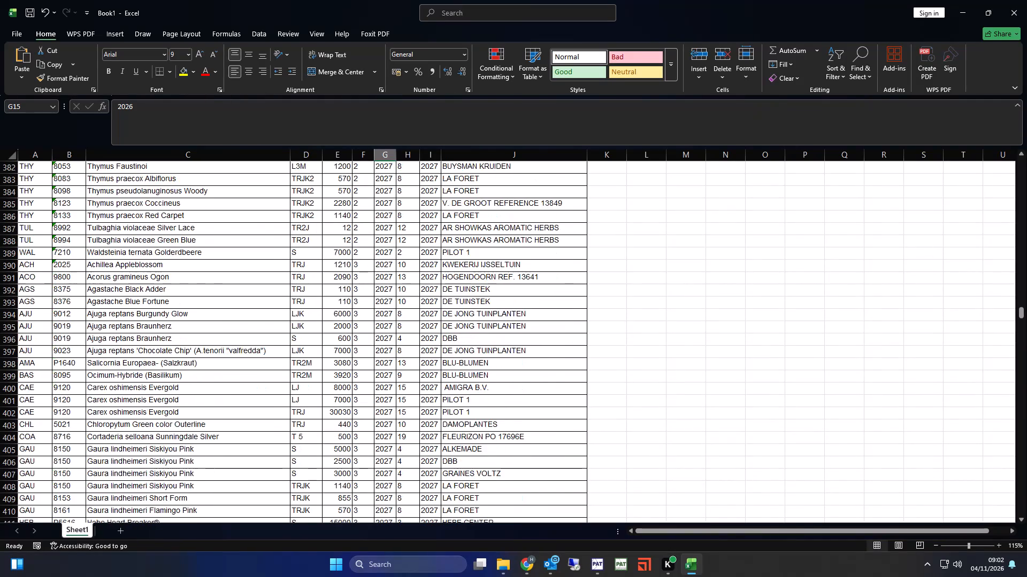
{"action": "scroll", "coordinate": [308, 368], "scroll_direction": "down", "scroll_amount": 20}
{"action": "scroll", "coordinate": [308, 368], "scroll_direction": "down", "scroll_amount": 20}
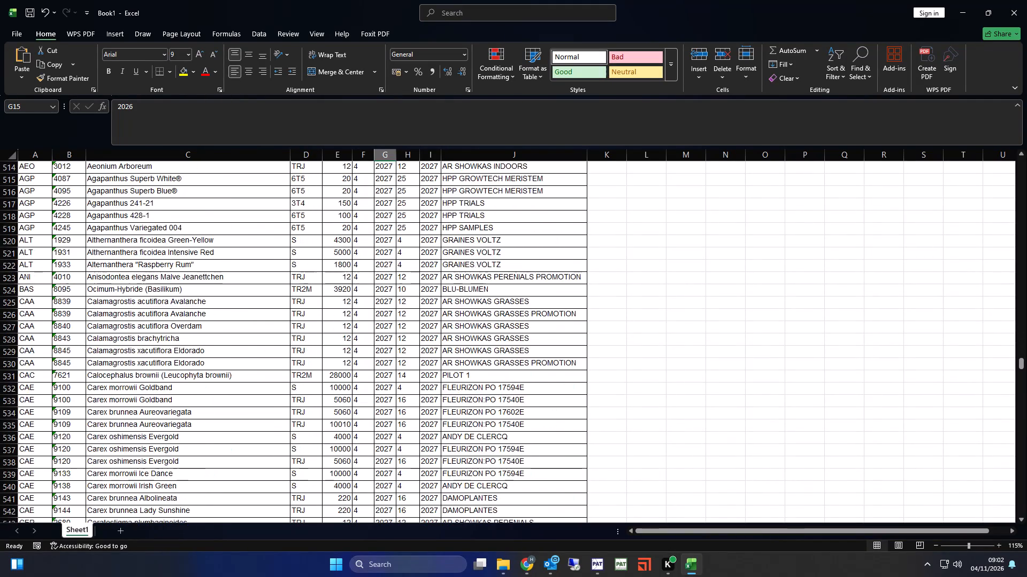
{"action": "scroll", "coordinate": [312, 371], "scroll_direction": "down", "scroll_amount": 20}
{"action": "scroll", "coordinate": [312, 371], "scroll_direction": "down", "scroll_amount": 17}
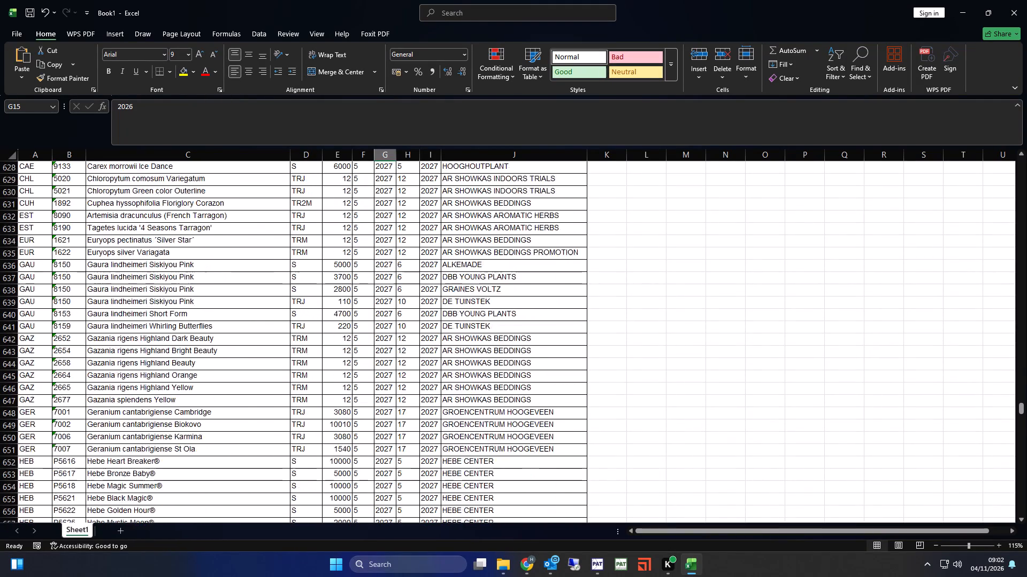
{"action": "scroll", "coordinate": [316, 374], "scroll_direction": "down", "scroll_amount": 13}
{"action": "scroll", "coordinate": [316, 374], "scroll_direction": "down", "scroll_amount": 20}
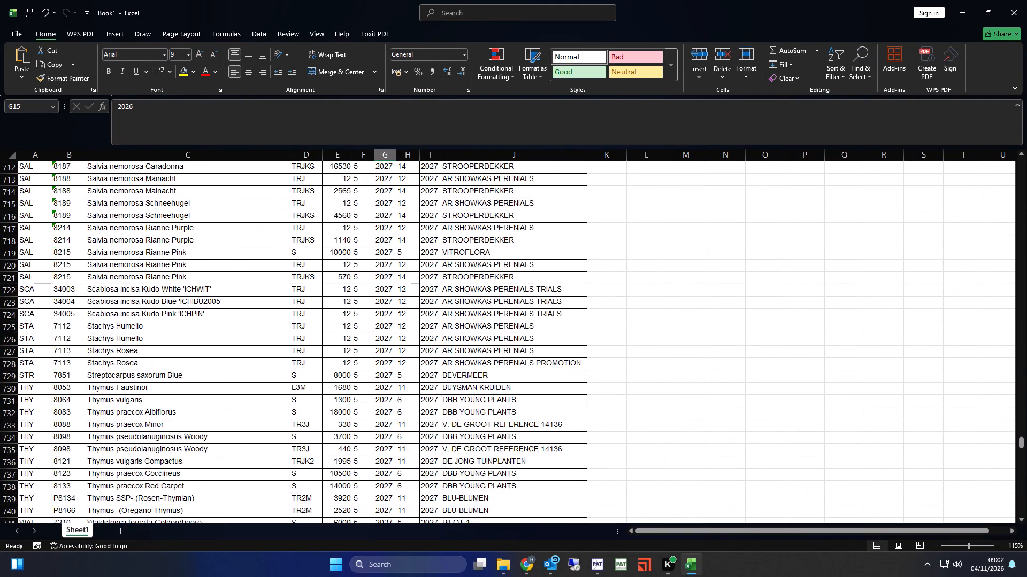
{"action": "scroll", "coordinate": [316, 374], "scroll_direction": "down", "scroll_amount": 20}
{"action": "scroll", "coordinate": [316, 374], "scroll_direction": "down", "scroll_amount": 20}
{"action": "scroll", "coordinate": [316, 374], "scroll_direction": "down", "scroll_amount": 10}
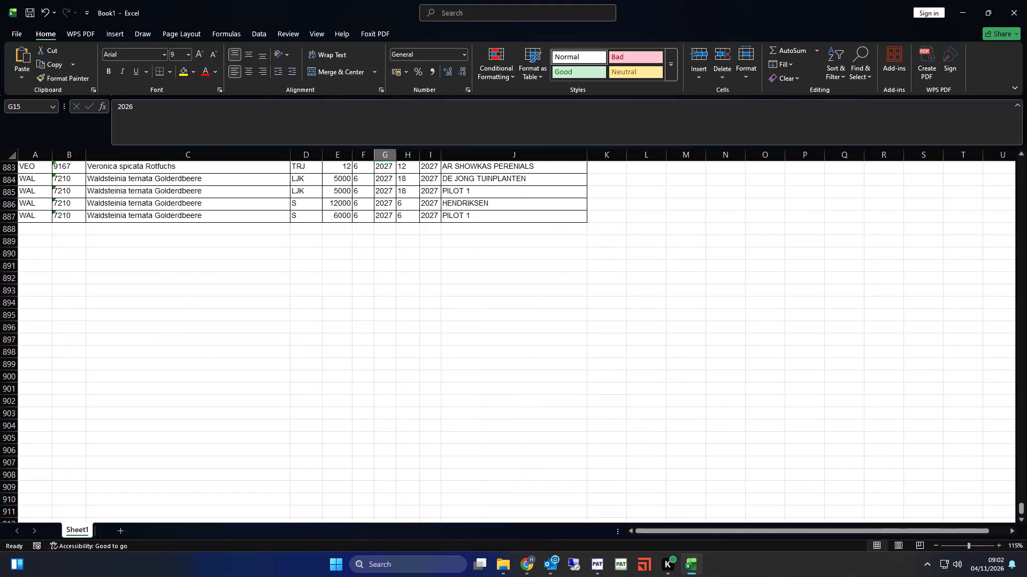
Set the print area to the whole order list, header included, from A1 to J887.
{"action": "scroll", "coordinate": [361, 405], "scroll_direction": "up", "scroll_amount": 4}
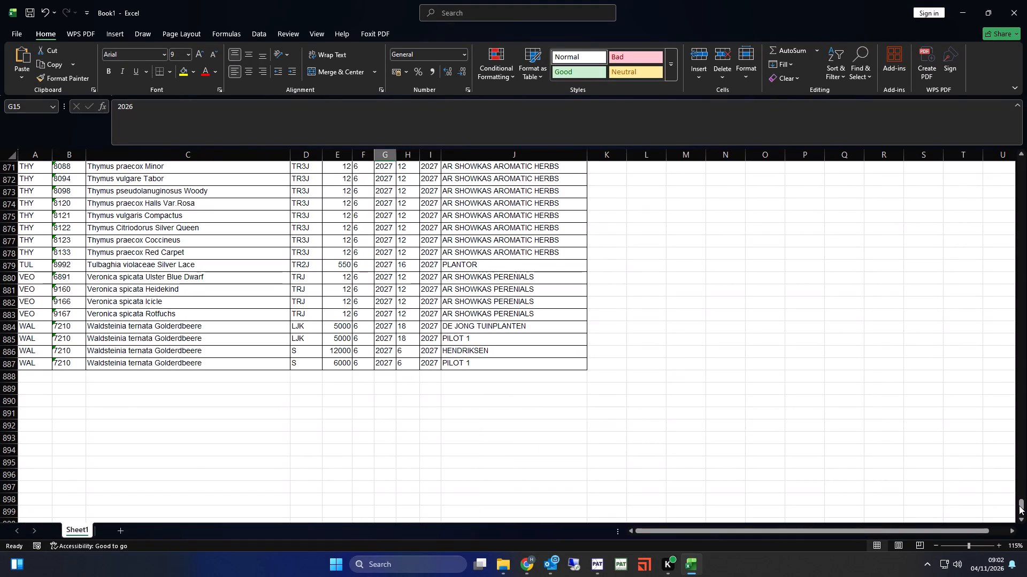
{"action": "left_click_drag", "start_coordinate": [1019, 505], "coordinate": [1006, 160]}
{"action": "left_click", "coordinate": [500, 172]}
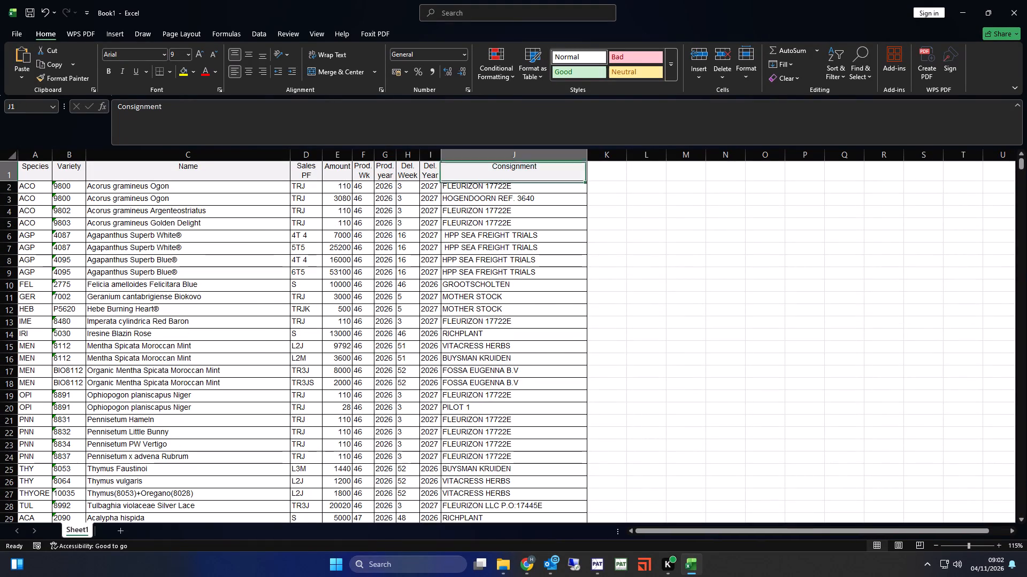
{"action": "scroll", "coordinate": [112, 431], "scroll_direction": "down", "scroll_amount": 20}
{"action": "scroll", "coordinate": [112, 431], "scroll_direction": "down", "scroll_amount": 17}
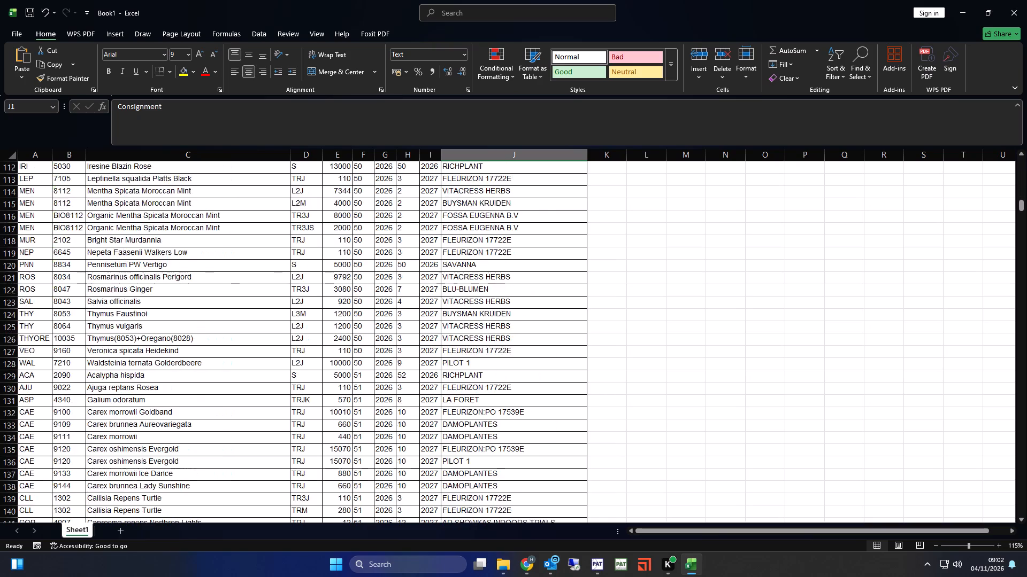
{"action": "scroll", "coordinate": [59, 487], "scroll_direction": "down", "scroll_amount": 20}
{"action": "scroll", "coordinate": [59, 487], "scroll_direction": "down", "scroll_amount": 20}
{"action": "scroll", "coordinate": [59, 487], "scroll_direction": "down", "scroll_amount": 15}
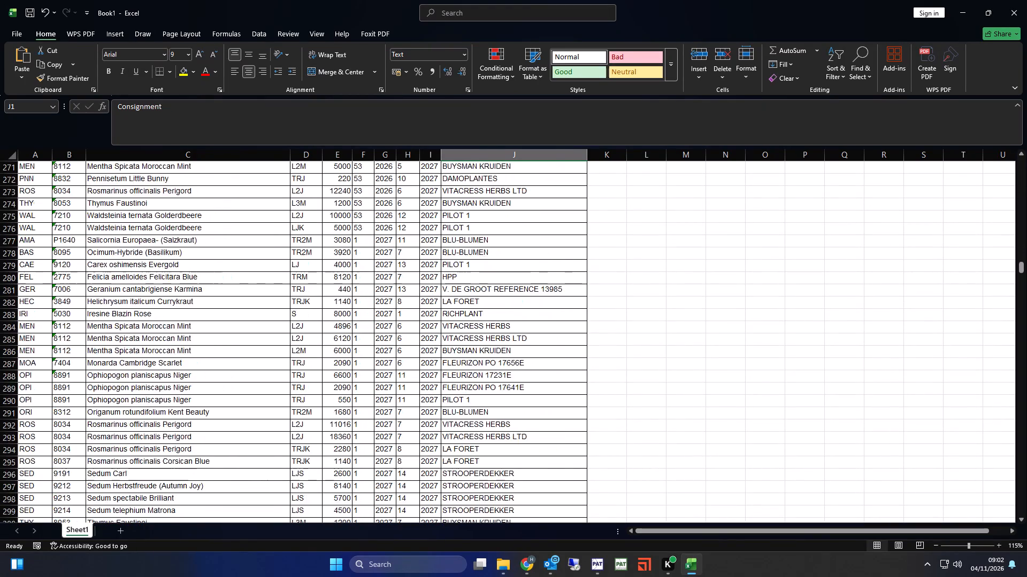
{"action": "scroll", "coordinate": [58, 502], "scroll_direction": "down", "scroll_amount": 20}
{"action": "scroll", "coordinate": [58, 502], "scroll_direction": "down", "scroll_amount": 20}
{"action": "scroll", "coordinate": [58, 502], "scroll_direction": "down", "scroll_amount": 15}
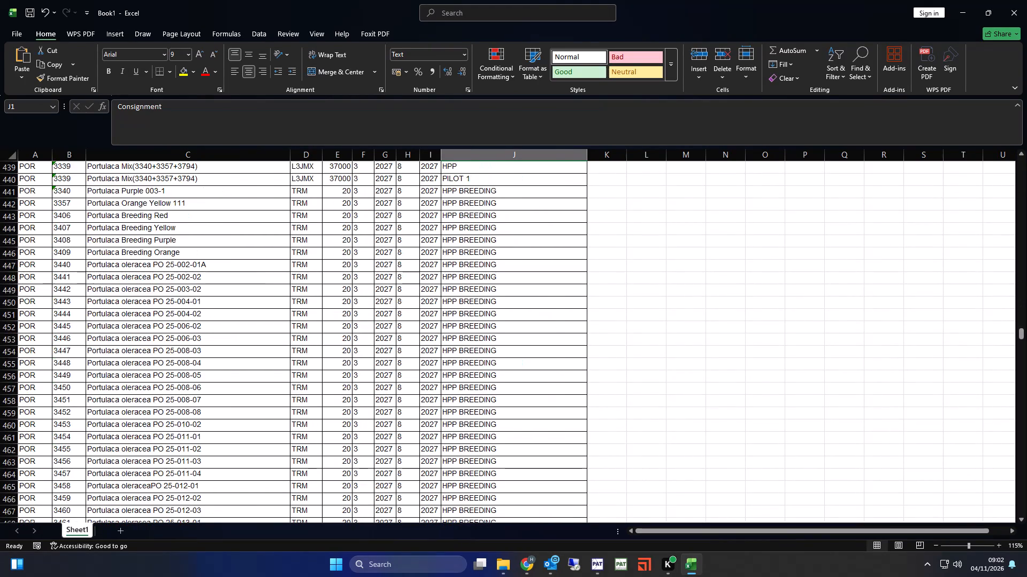
{"action": "scroll", "coordinate": [57, 497], "scroll_direction": "down", "scroll_amount": 20}
{"action": "scroll", "coordinate": [57, 497], "scroll_direction": "down", "scroll_amount": 20}
{"action": "scroll", "coordinate": [57, 497], "scroll_direction": "down", "scroll_amount": 14}
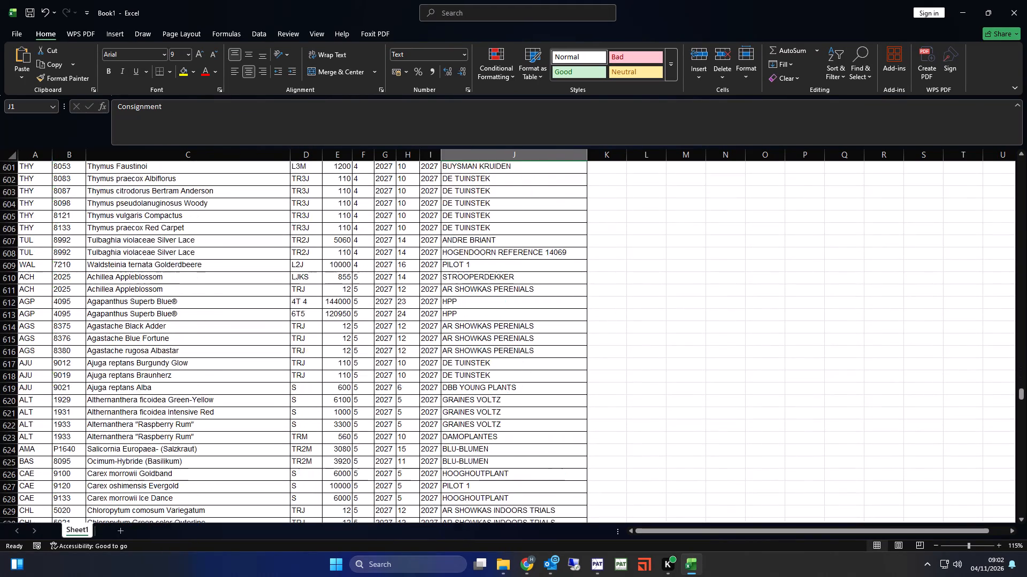
{"action": "scroll", "coordinate": [55, 499], "scroll_direction": "down", "scroll_amount": 7}
{"action": "scroll", "coordinate": [58, 498], "scroll_direction": "down", "scroll_amount": 20}
{"action": "scroll", "coordinate": [58, 498], "scroll_direction": "down", "scroll_amount": 19}
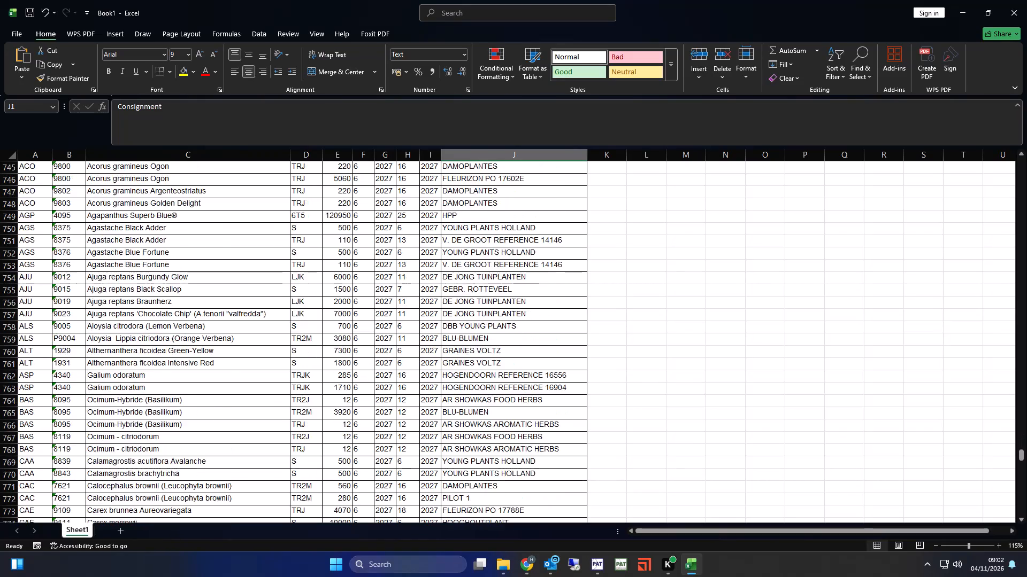
{"action": "scroll", "coordinate": [59, 499], "scroll_direction": "down", "scroll_amount": 20}
{"action": "scroll", "coordinate": [59, 499], "scroll_direction": "down", "scroll_amount": 20}
{"action": "scroll", "coordinate": [59, 499], "scroll_direction": "down", "scroll_amount": 9}
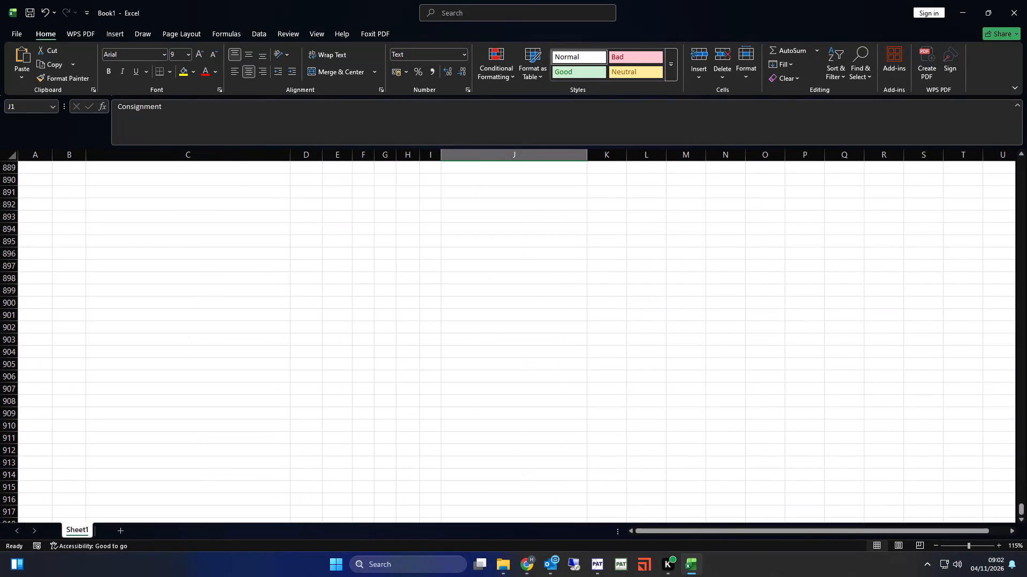
{"action": "scroll", "coordinate": [59, 495], "scroll_direction": "up", "scroll_amount": 5}
{"action": "left_click", "coordinate": [28, 326], "text": "shift"}
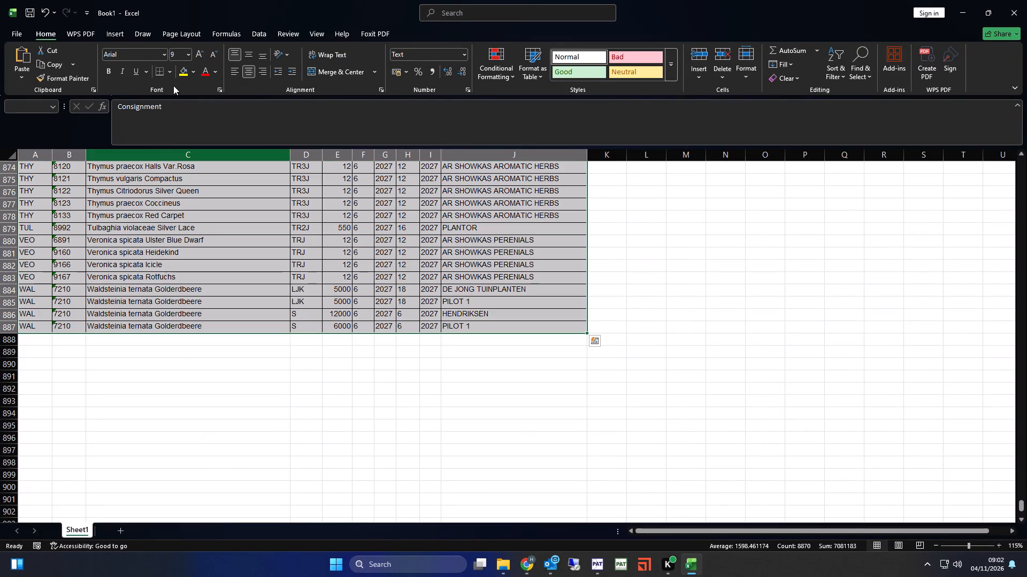
{"action": "left_click", "coordinate": [179, 32]}
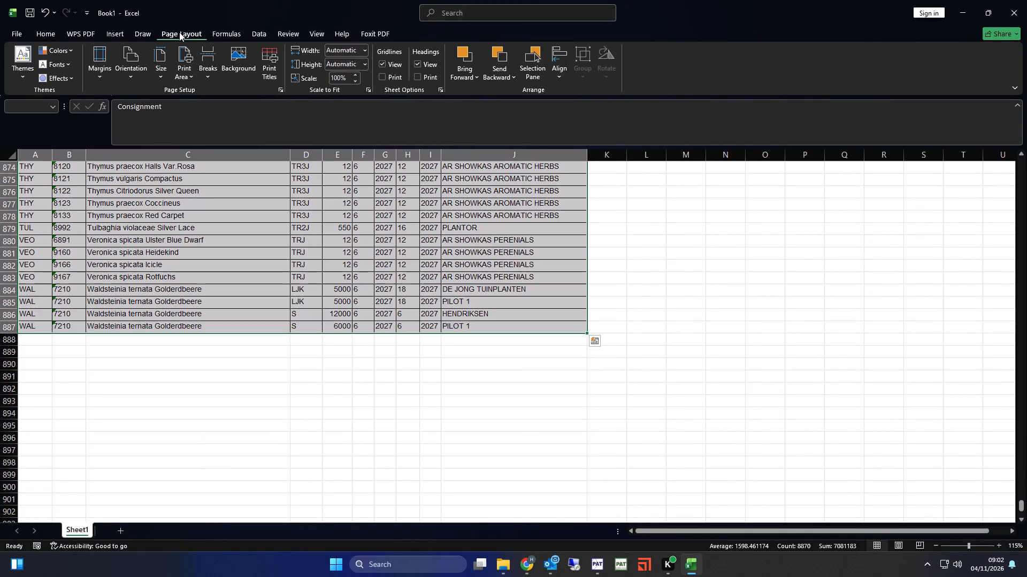
{"action": "left_click", "coordinate": [190, 71]}
{"action": "left_click", "coordinate": [200, 90]}
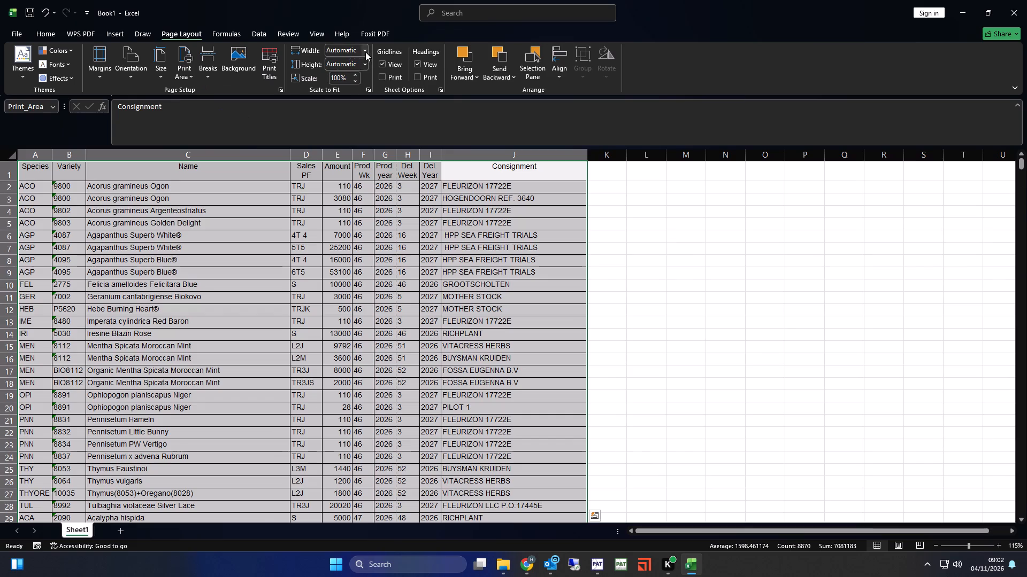
Scale the printout to a width of 1 page.
{"action": "left_click", "coordinate": [366, 49]}
{"action": "left_click", "coordinate": [356, 74]}
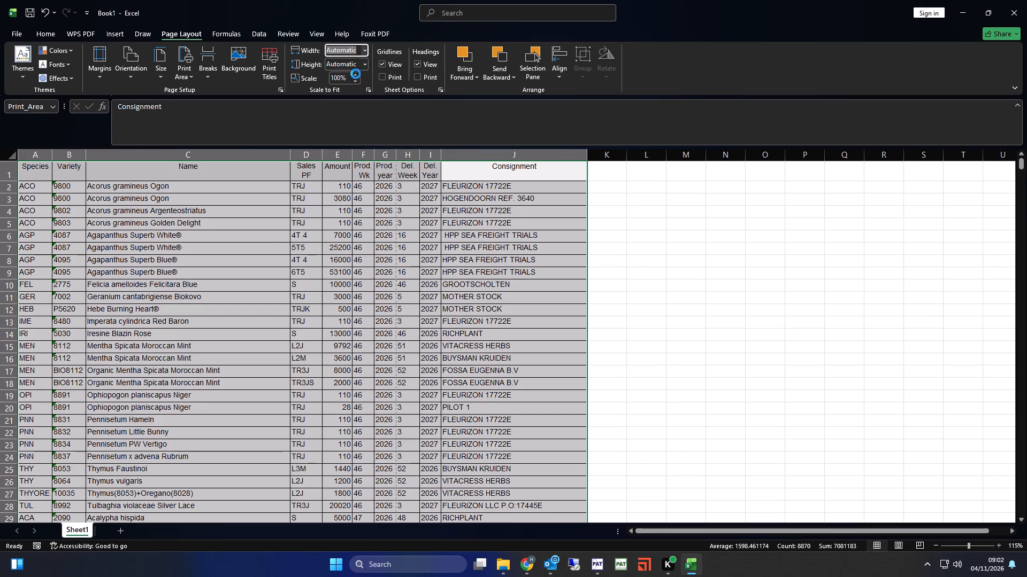
Open the print settings, check the available printers and set the number of copies to 4.
{"action": "key", "text": "ctrl+p"}
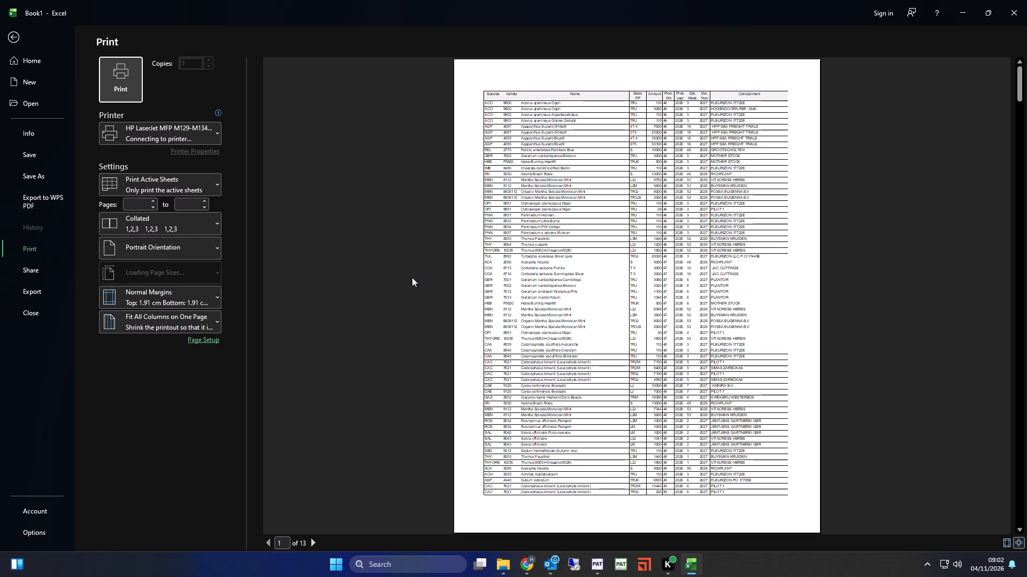
{"action": "left_click", "coordinate": [172, 135]}
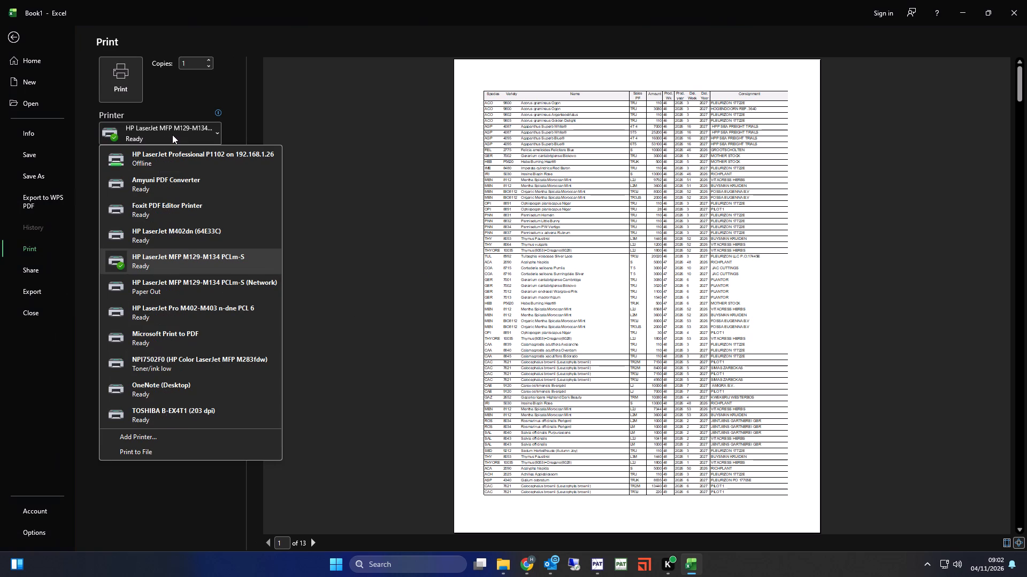
{"action": "left_click", "coordinate": [172, 135]}
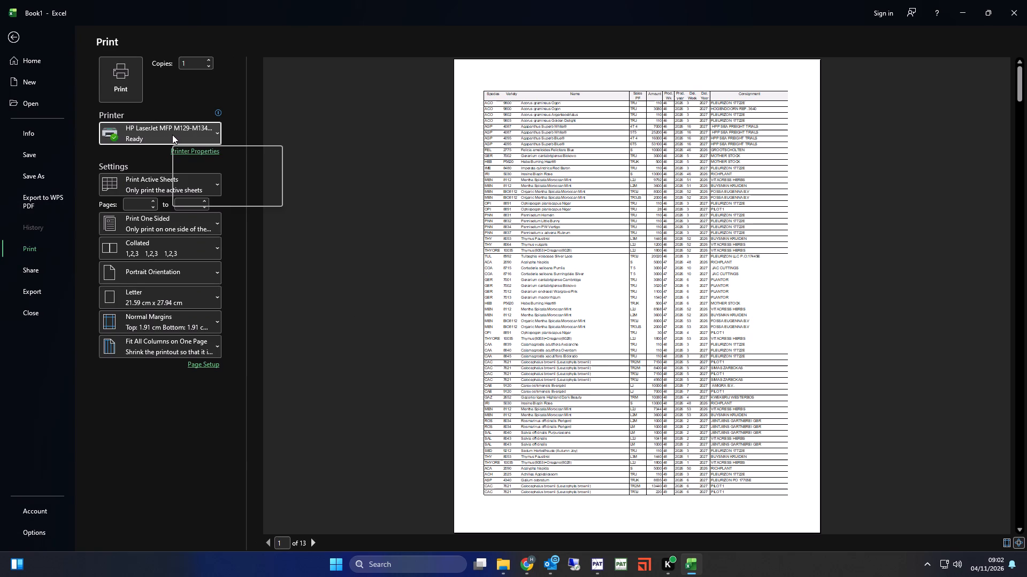
{"action": "left_click", "coordinate": [194, 64]}
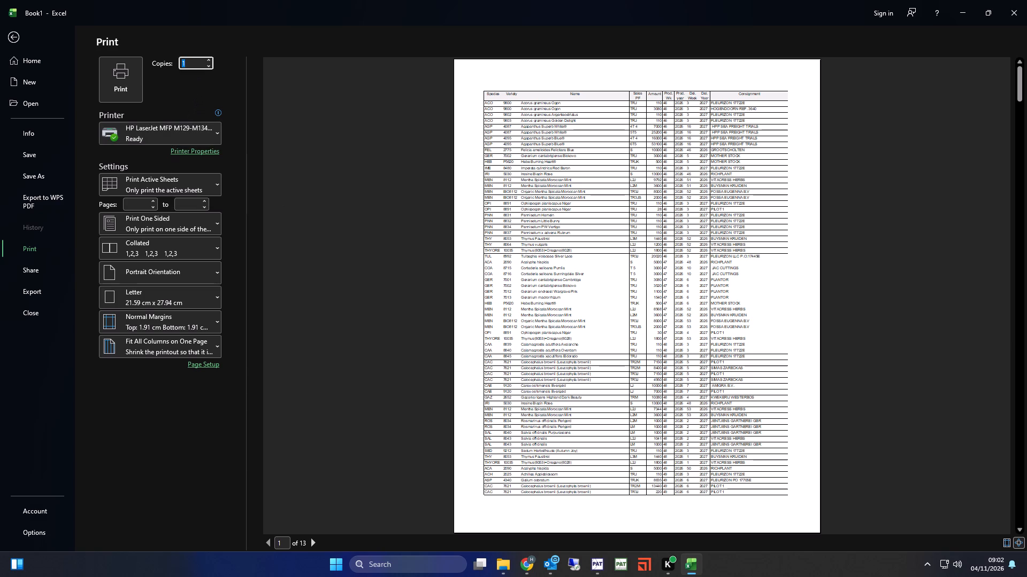
{"action": "key", "text": "5"}
{"action": "left_click_drag", "start_coordinate": [190, 61], "coordinate": [175, 59]}
{"action": "key", "text": "4"}
Page through the print preview to its last page to check the layout of the list.
{"action": "left_click", "coordinate": [311, 542]}
{"action": "left_click", "coordinate": [311, 542]}
{"action": "triple_click", "coordinate": [311, 542]}
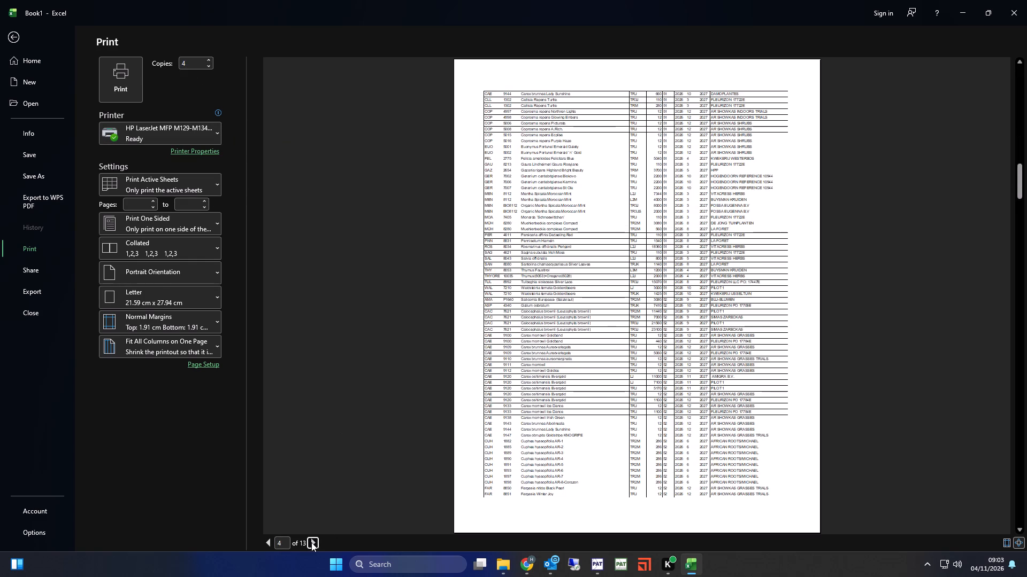
{"action": "triple_click", "coordinate": [311, 542]}
{"action": "triple_click", "coordinate": [311, 542]}
{"action": "left_click", "coordinate": [311, 542]}
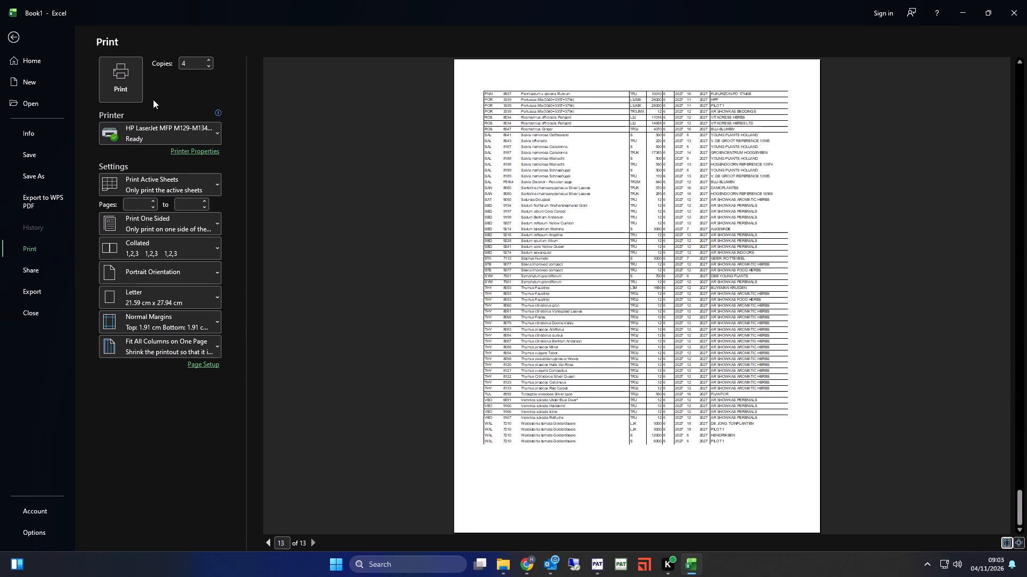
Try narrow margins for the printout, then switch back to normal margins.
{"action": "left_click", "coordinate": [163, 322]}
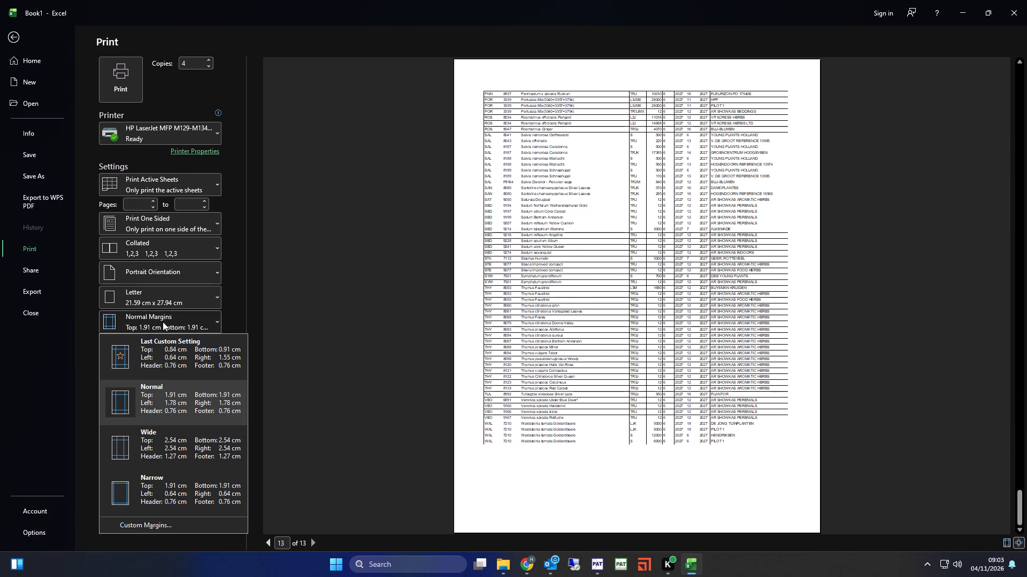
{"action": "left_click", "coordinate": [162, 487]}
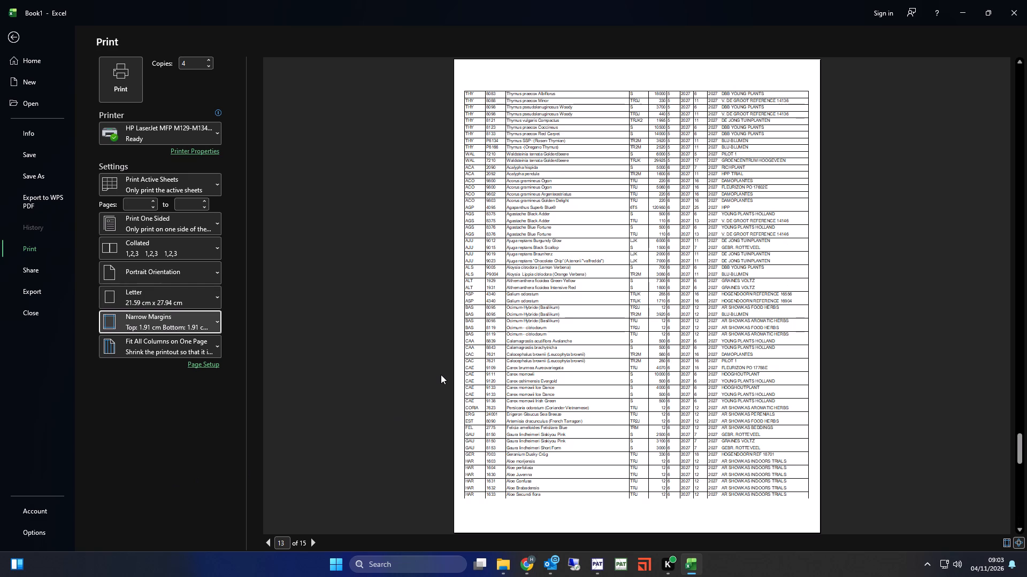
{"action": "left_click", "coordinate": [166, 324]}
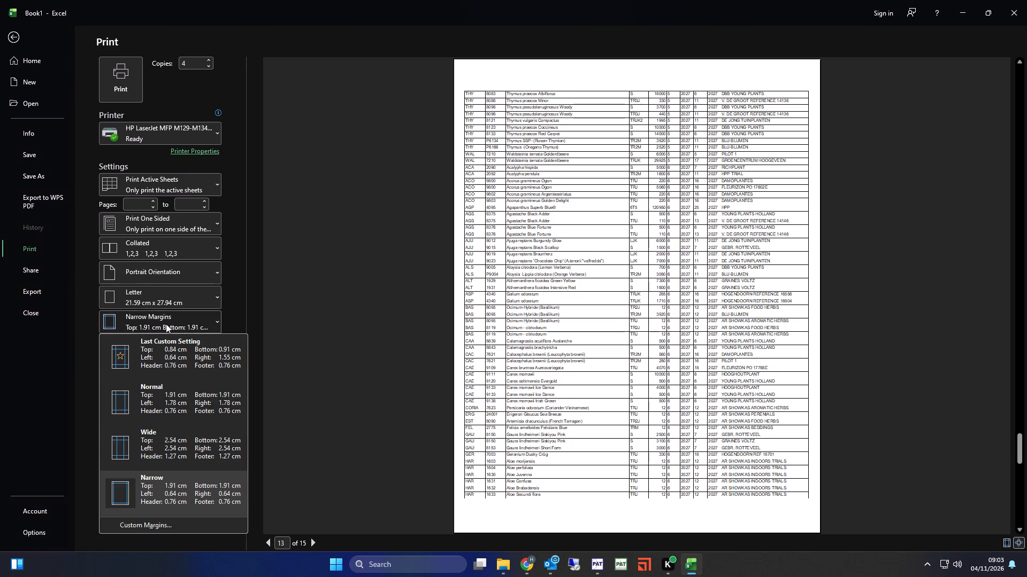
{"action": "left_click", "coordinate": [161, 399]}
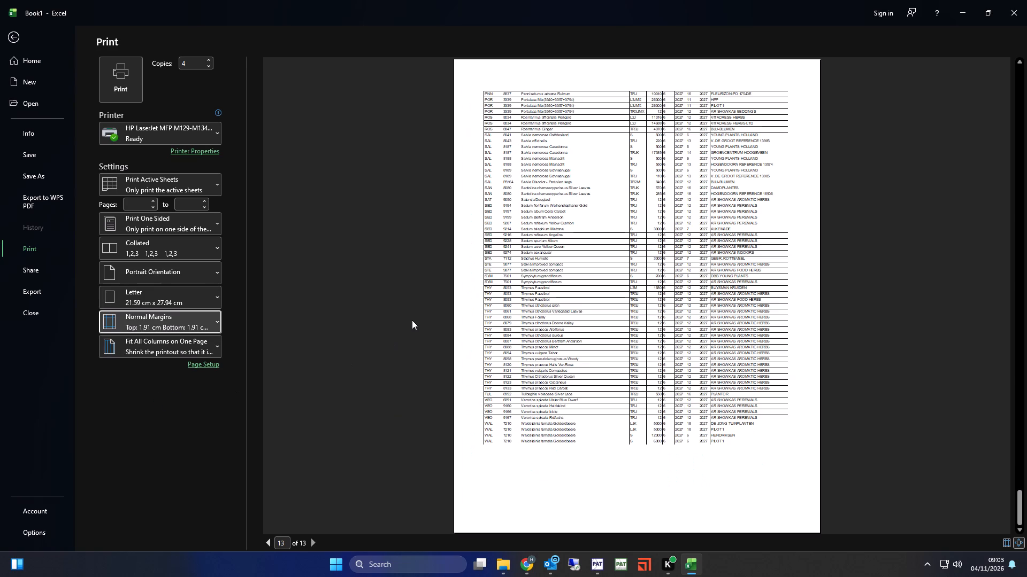
Print the four copies of the order list on the HP LaserJet MFP M129-M134.
{"action": "left_click", "coordinate": [127, 80]}
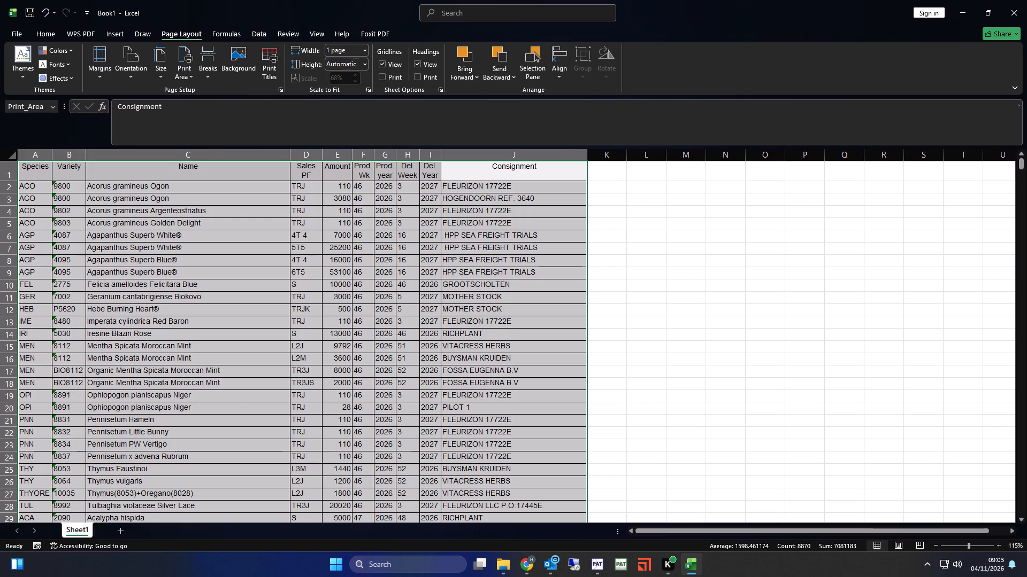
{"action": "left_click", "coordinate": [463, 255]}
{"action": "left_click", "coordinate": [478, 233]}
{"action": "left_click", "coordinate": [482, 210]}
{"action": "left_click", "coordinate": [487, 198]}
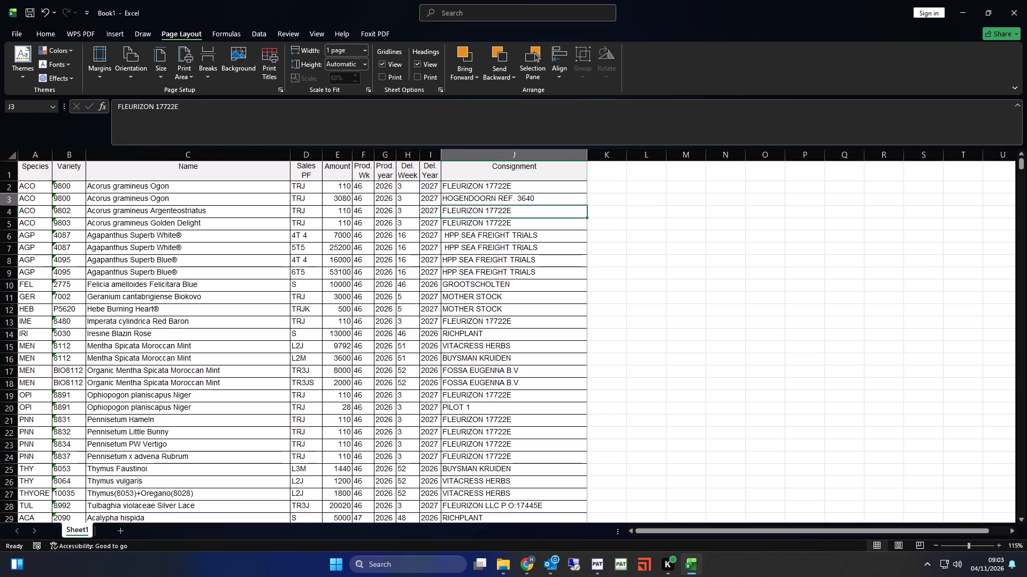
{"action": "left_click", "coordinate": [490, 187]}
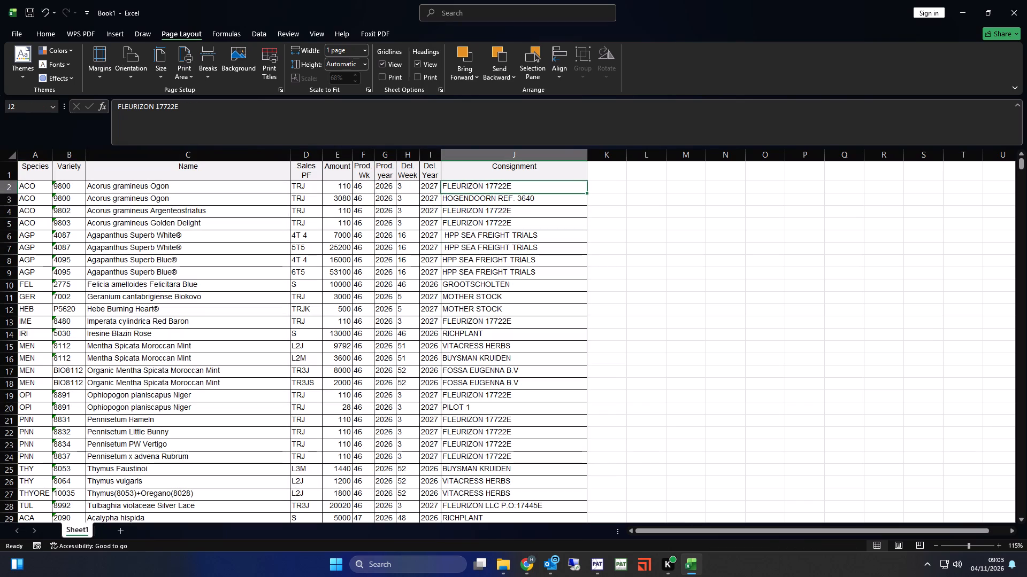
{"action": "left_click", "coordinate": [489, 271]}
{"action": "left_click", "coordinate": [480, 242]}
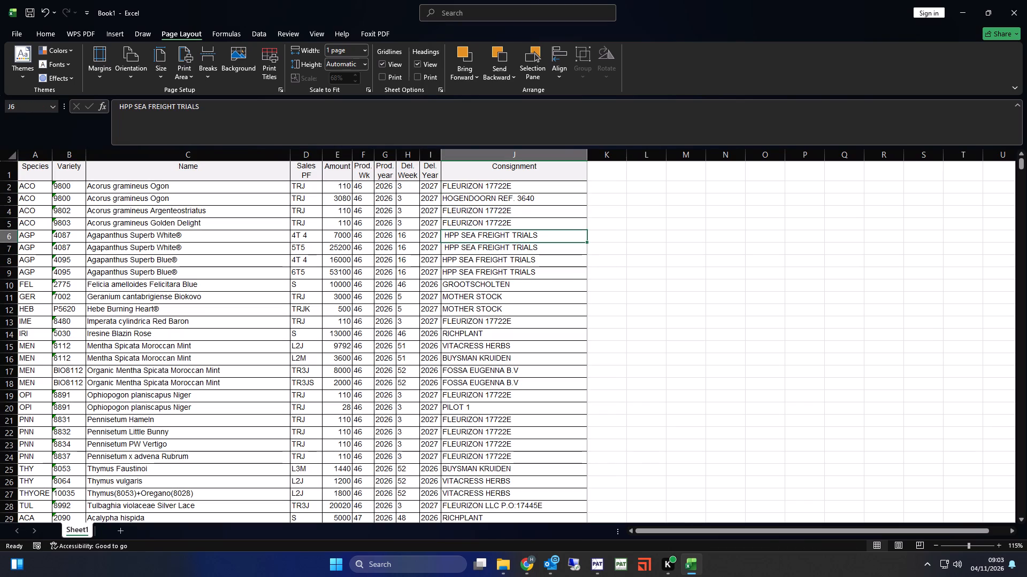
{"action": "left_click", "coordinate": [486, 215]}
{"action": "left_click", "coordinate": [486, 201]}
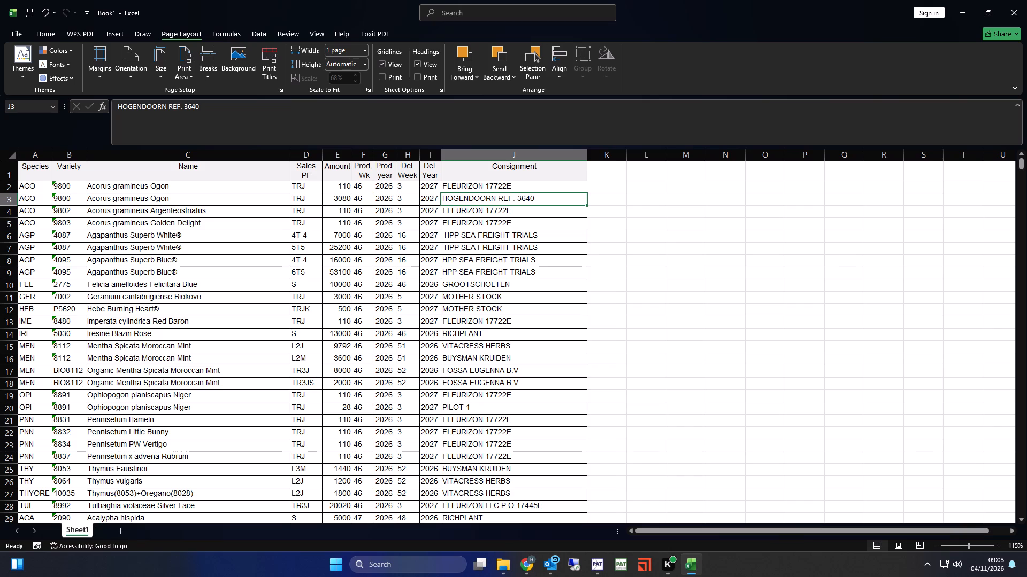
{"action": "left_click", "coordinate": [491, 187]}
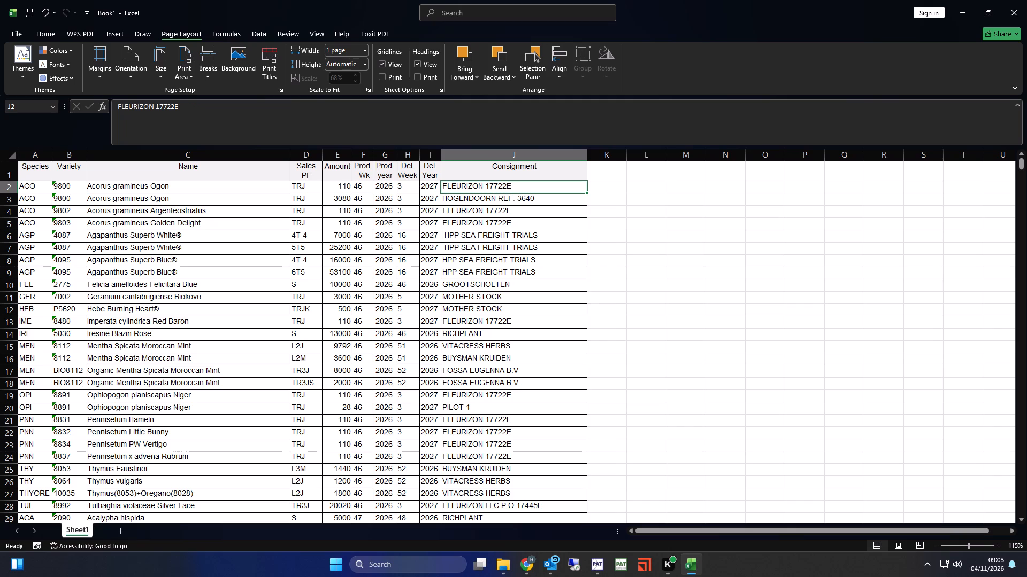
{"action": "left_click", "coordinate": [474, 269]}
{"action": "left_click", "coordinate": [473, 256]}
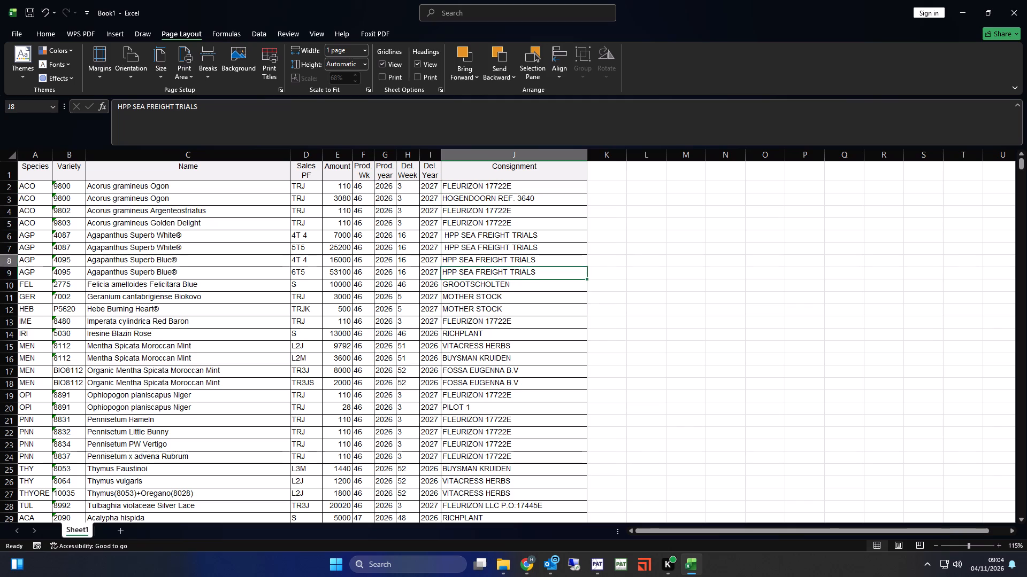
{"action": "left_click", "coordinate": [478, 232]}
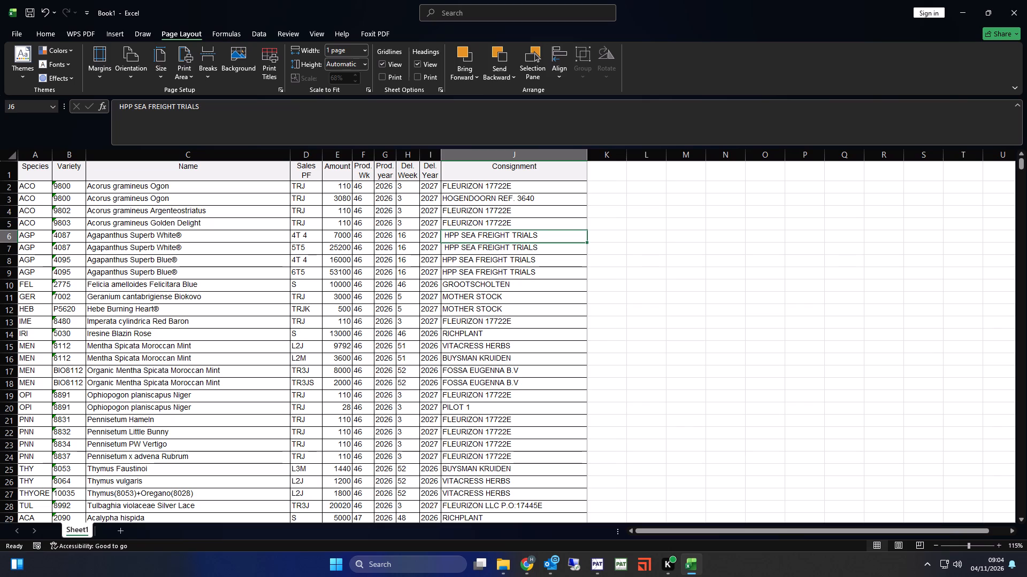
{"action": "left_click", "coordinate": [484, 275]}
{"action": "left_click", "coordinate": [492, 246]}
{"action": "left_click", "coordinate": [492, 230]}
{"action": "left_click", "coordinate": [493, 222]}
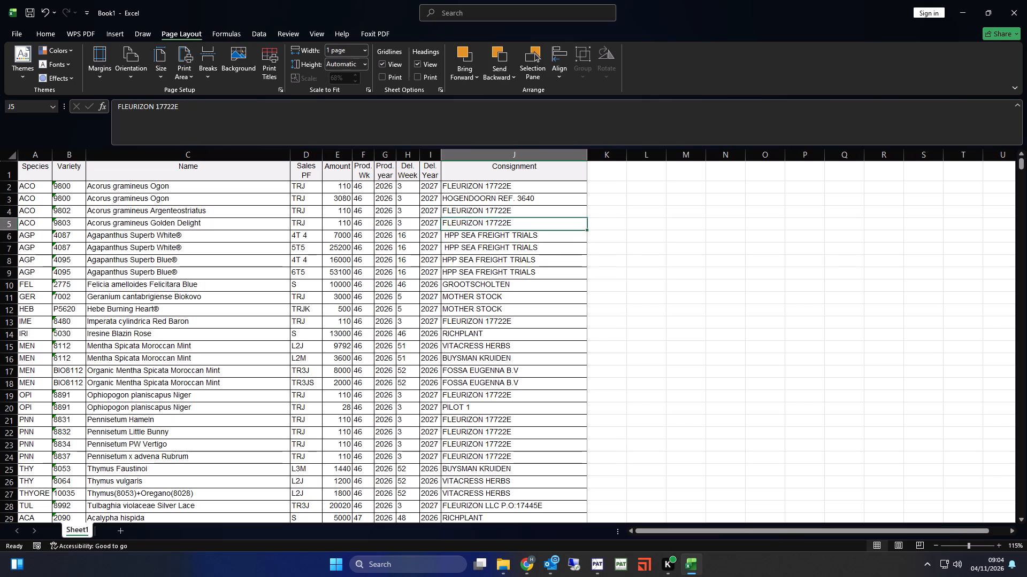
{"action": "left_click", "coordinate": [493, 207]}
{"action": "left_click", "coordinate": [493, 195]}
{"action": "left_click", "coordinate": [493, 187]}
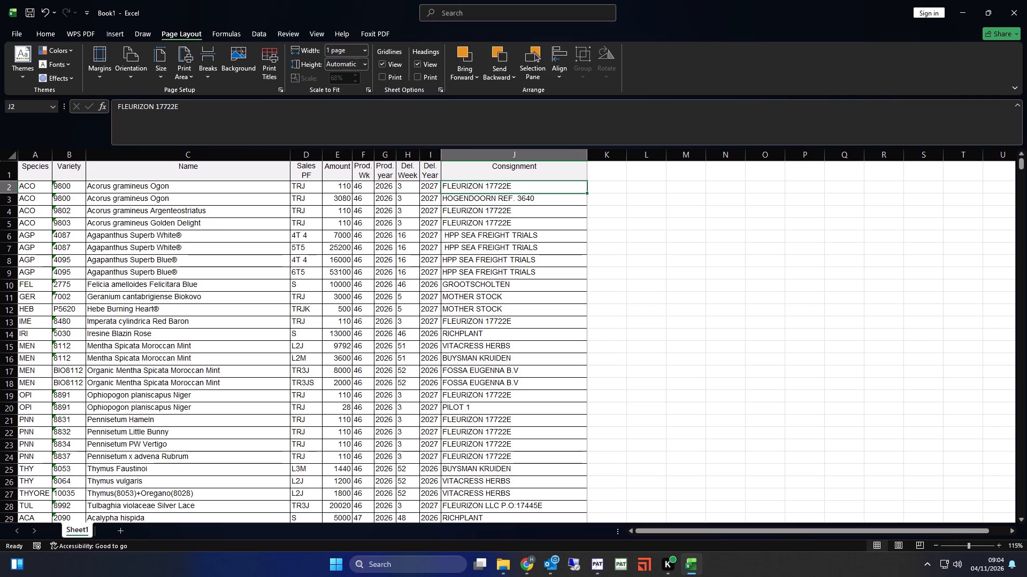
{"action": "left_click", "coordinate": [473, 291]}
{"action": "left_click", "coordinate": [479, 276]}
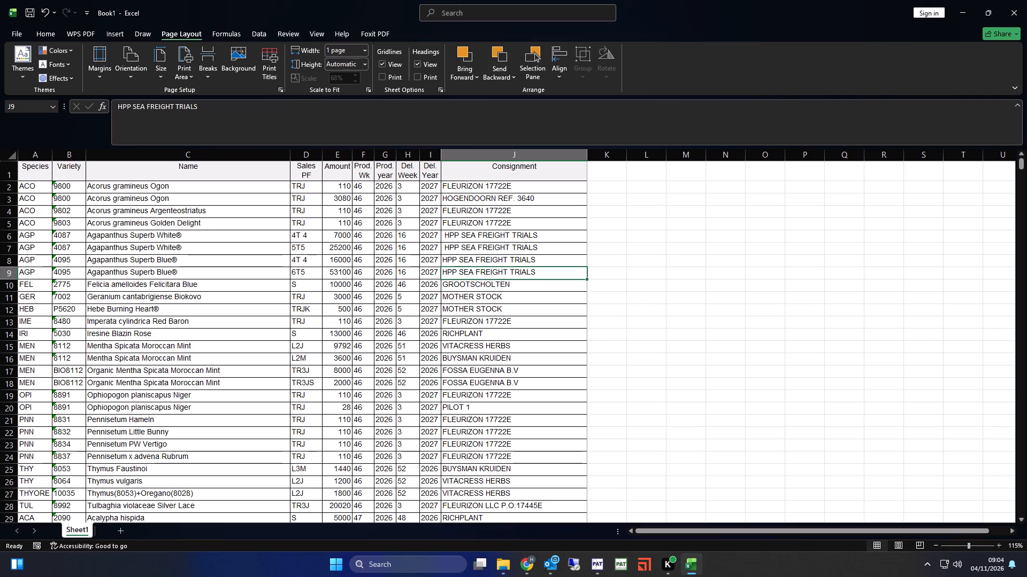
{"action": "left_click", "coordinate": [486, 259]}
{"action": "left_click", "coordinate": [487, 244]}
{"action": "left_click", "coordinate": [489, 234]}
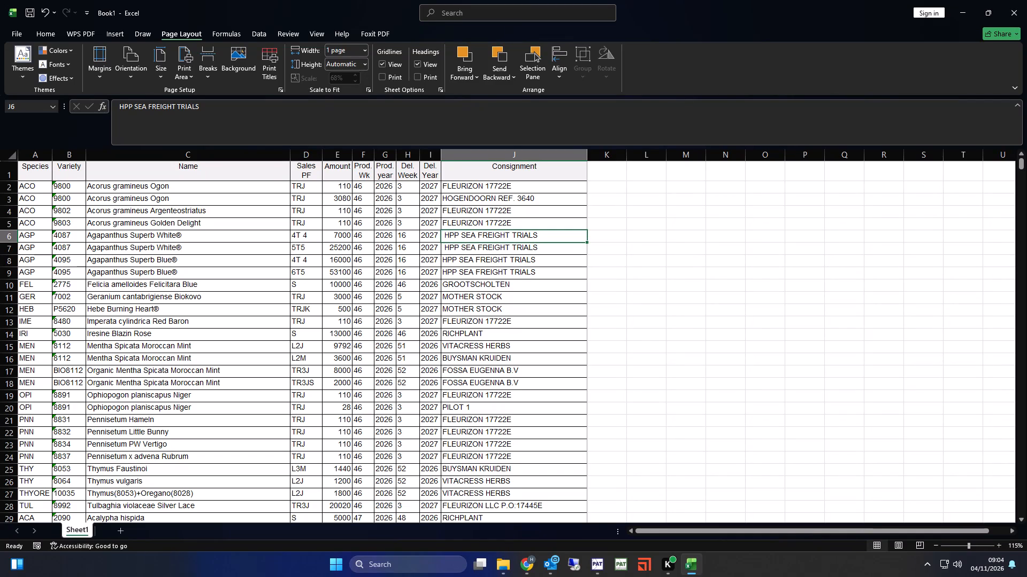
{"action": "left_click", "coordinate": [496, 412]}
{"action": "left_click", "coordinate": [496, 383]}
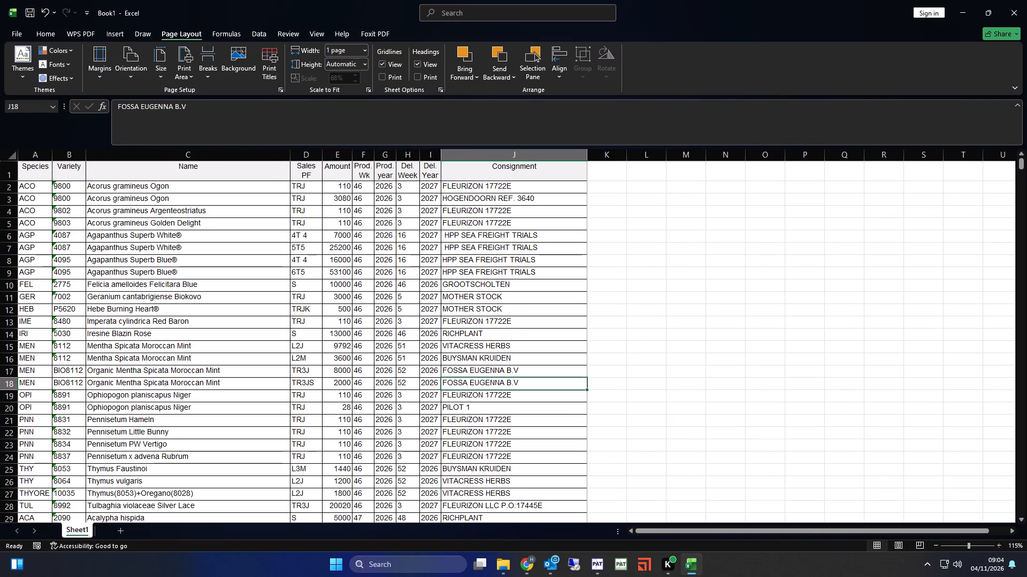
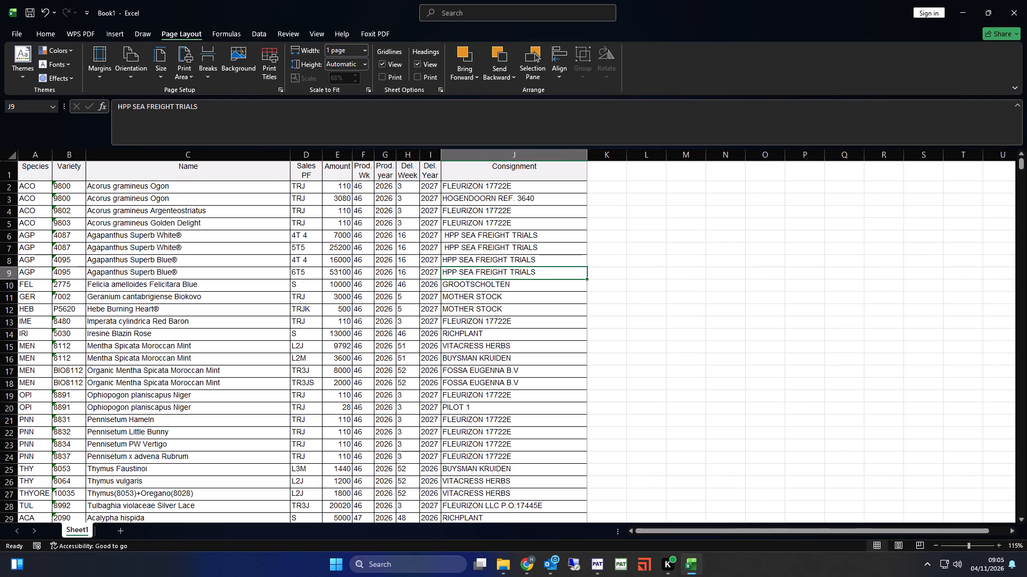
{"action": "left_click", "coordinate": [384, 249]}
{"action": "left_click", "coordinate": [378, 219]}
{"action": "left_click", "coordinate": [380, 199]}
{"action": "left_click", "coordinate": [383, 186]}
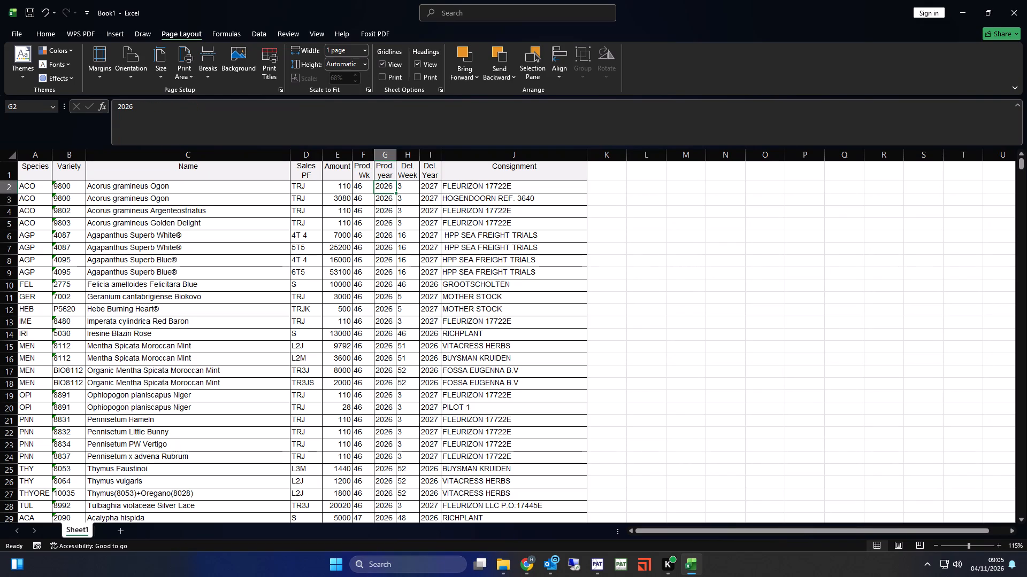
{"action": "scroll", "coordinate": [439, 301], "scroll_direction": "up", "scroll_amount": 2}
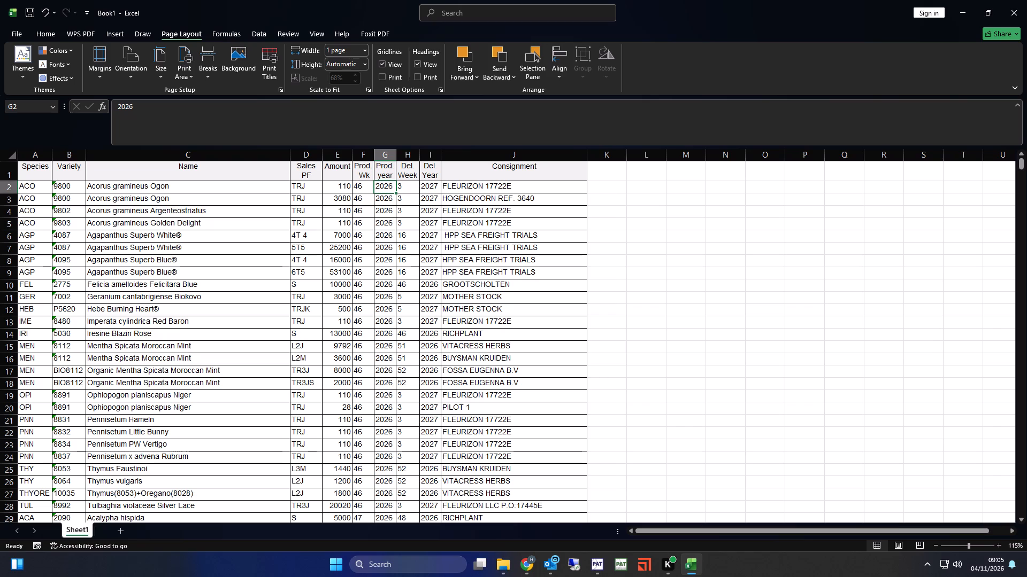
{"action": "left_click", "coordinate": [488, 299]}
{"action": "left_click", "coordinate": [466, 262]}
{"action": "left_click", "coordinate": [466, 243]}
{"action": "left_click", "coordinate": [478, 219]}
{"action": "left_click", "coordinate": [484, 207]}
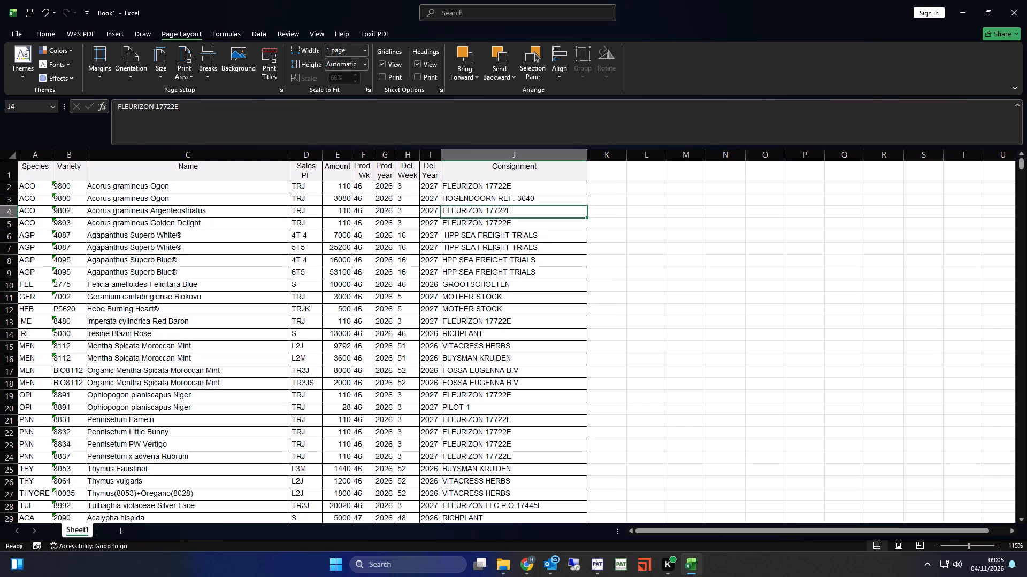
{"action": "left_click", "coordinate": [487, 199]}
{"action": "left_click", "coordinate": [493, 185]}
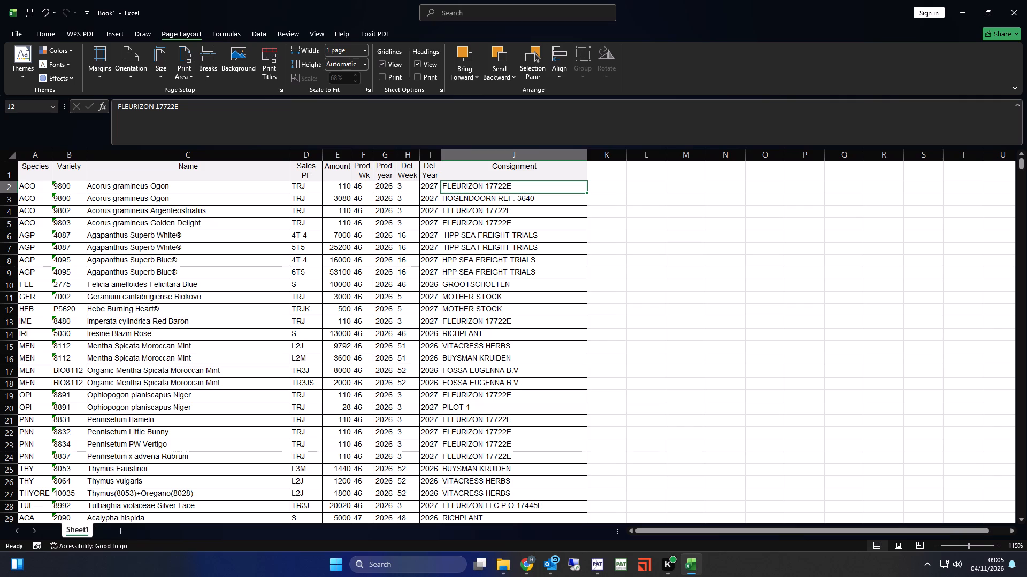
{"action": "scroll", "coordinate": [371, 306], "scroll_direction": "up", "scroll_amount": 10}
Look through the sorted order list down to its last row and back up to the first orders.
{"action": "left_click", "coordinate": [156, 192]}
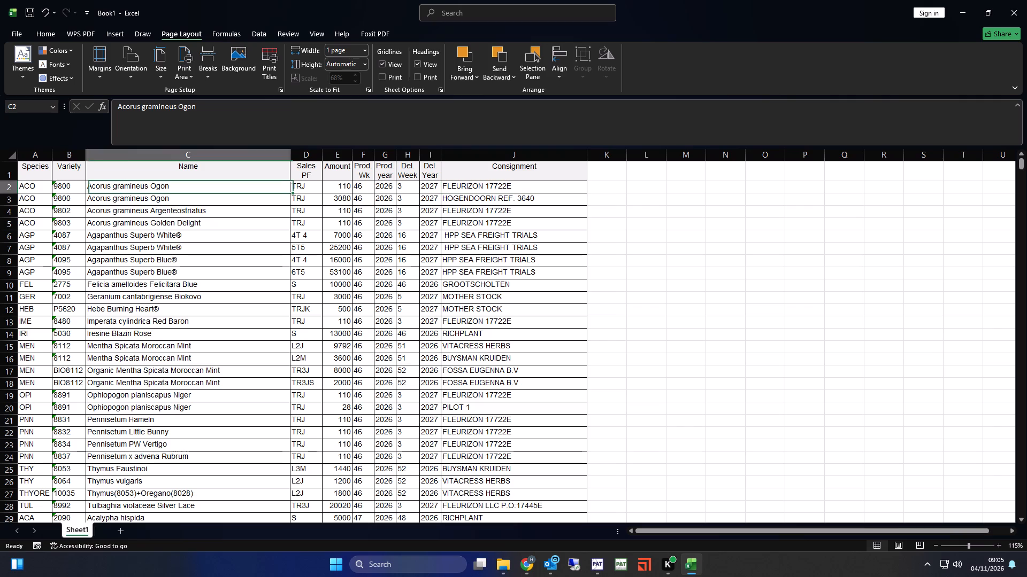
{"action": "scroll", "coordinate": [204, 279], "scroll_direction": "down", "scroll_amount": 20}
{"action": "scroll", "coordinate": [204, 279], "scroll_direction": "down", "scroll_amount": 1}
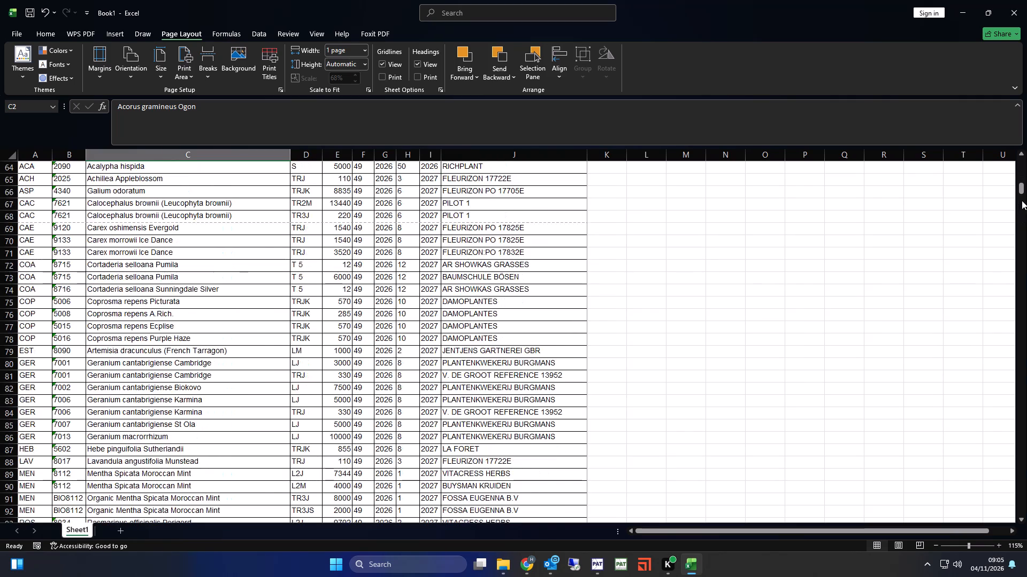
{"action": "left_click_drag", "start_coordinate": [1022, 191], "coordinate": [1023, 520]}
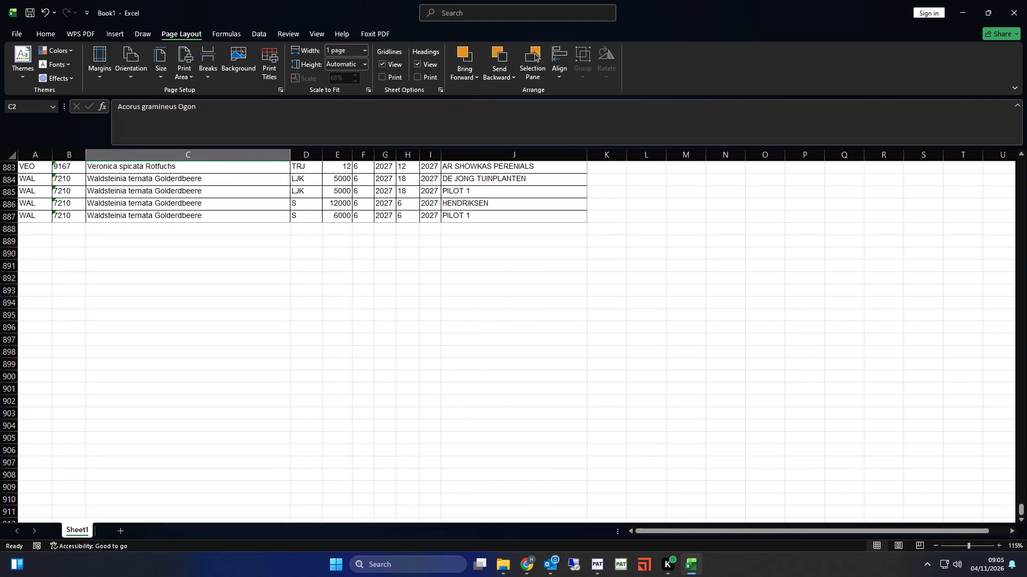
{"action": "scroll", "coordinate": [230, 345], "scroll_direction": "up", "scroll_amount": 3}
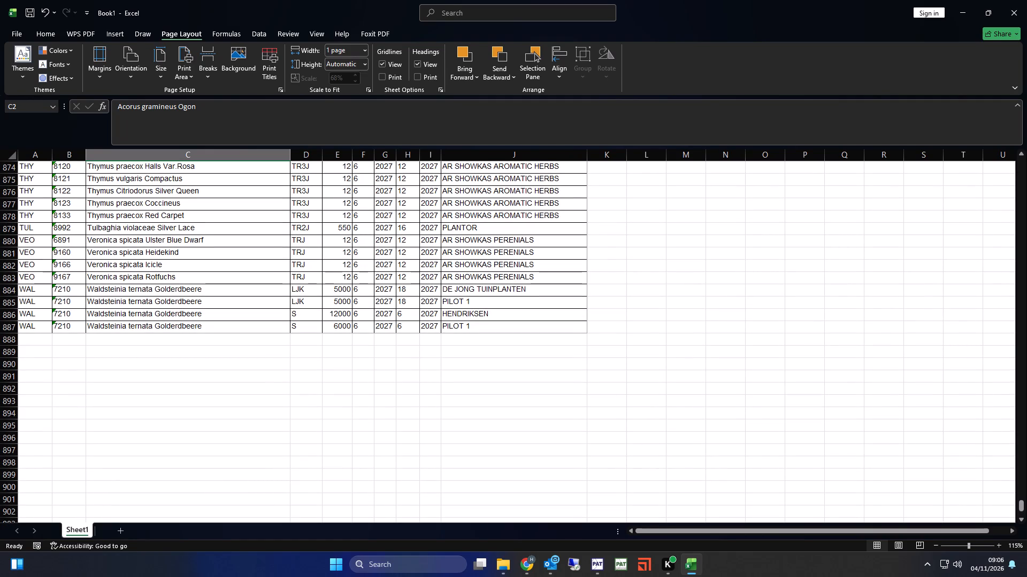
{"action": "scroll", "coordinate": [372, 385], "scroll_direction": "up", "scroll_amount": 6}
{"action": "scroll", "coordinate": [372, 385], "scroll_direction": "down", "scroll_amount": 4}
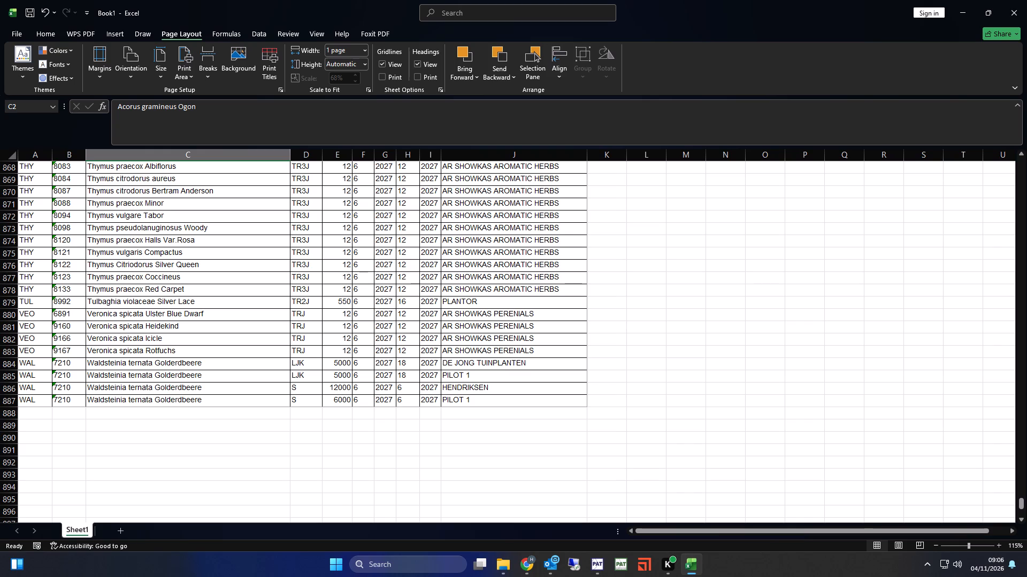
{"action": "scroll", "coordinate": [372, 385], "scroll_direction": "up", "scroll_amount": 20}
{"action": "scroll", "coordinate": [372, 385], "scroll_direction": "up", "scroll_amount": 7}
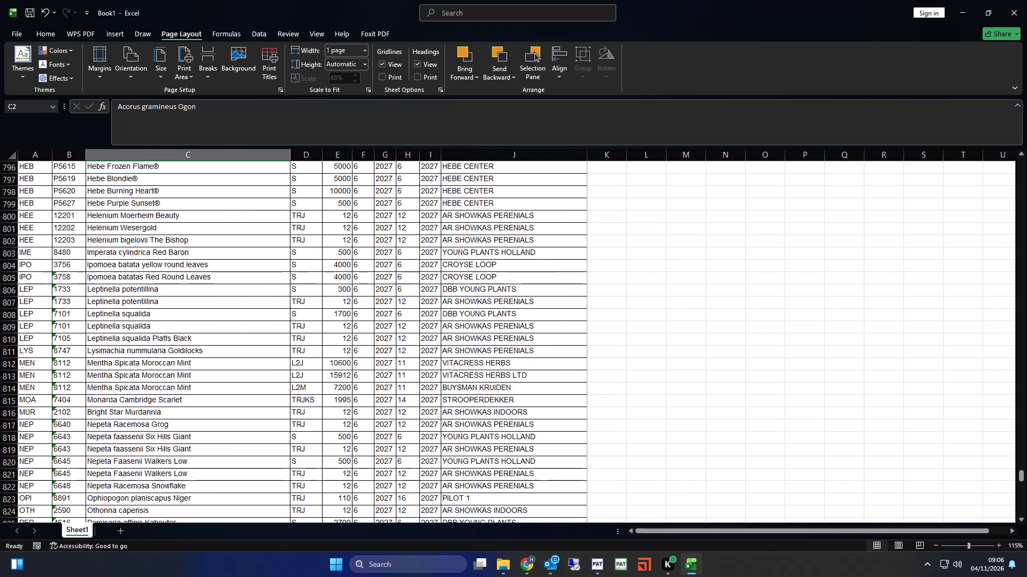
{"action": "scroll", "coordinate": [372, 385], "scroll_direction": "up", "scroll_amount": 20}
{"action": "scroll", "coordinate": [372, 385], "scroll_direction": "up", "scroll_amount": 20}
{"action": "scroll", "coordinate": [372, 385], "scroll_direction": "up", "scroll_amount": 7}
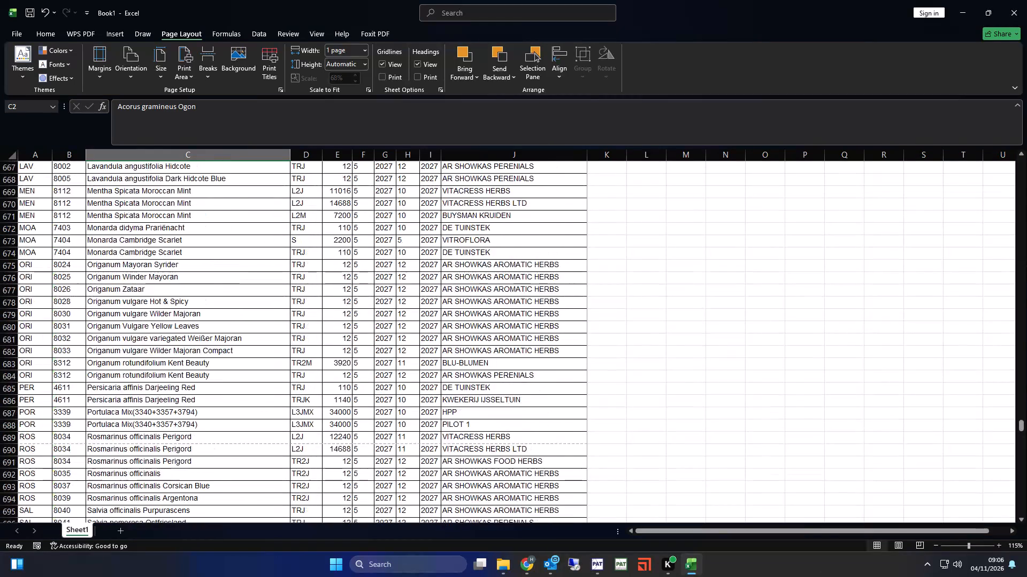
{"action": "scroll", "coordinate": [372, 385], "scroll_direction": "up", "scroll_amount": 20}
{"action": "scroll", "coordinate": [372, 385], "scroll_direction": "up", "scroll_amount": 20}
{"action": "scroll", "coordinate": [372, 385], "scroll_direction": "up", "scroll_amount": 7}
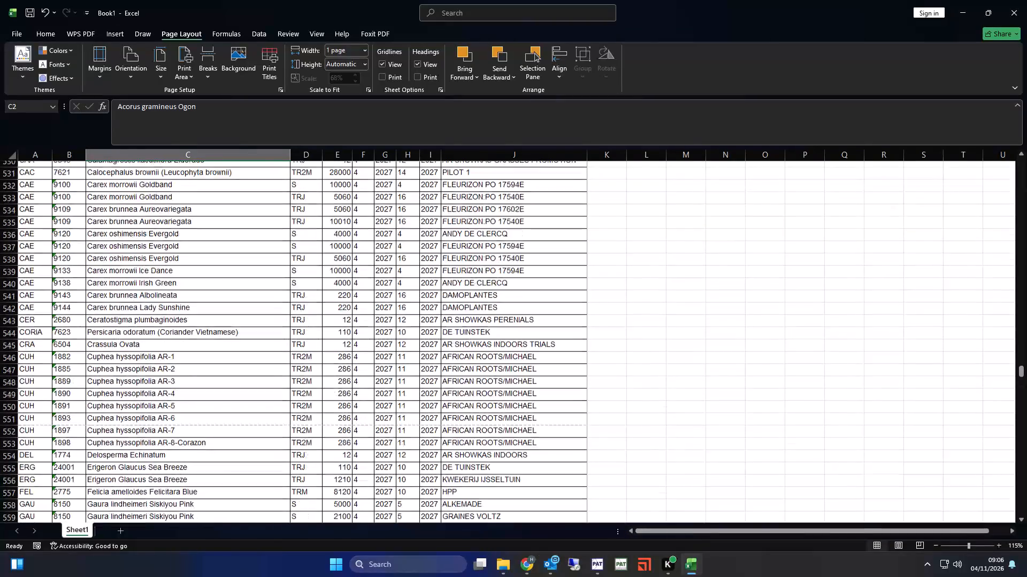
{"action": "scroll", "coordinate": [372, 385], "scroll_direction": "up", "scroll_amount": 20}
{"action": "scroll", "coordinate": [372, 385], "scroll_direction": "up", "scroll_amount": 20}
{"action": "scroll", "coordinate": [372, 385], "scroll_direction": "up", "scroll_amount": 6}
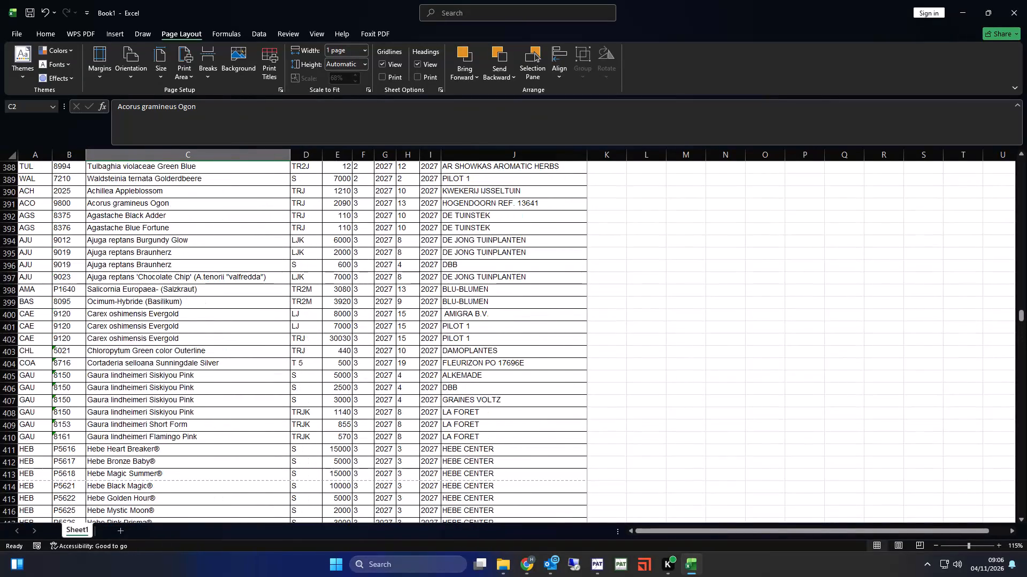
{"action": "scroll", "coordinate": [372, 385], "scroll_direction": "up", "scroll_amount": 20}
{"action": "scroll", "coordinate": [372, 385], "scroll_direction": "up", "scroll_amount": 17}
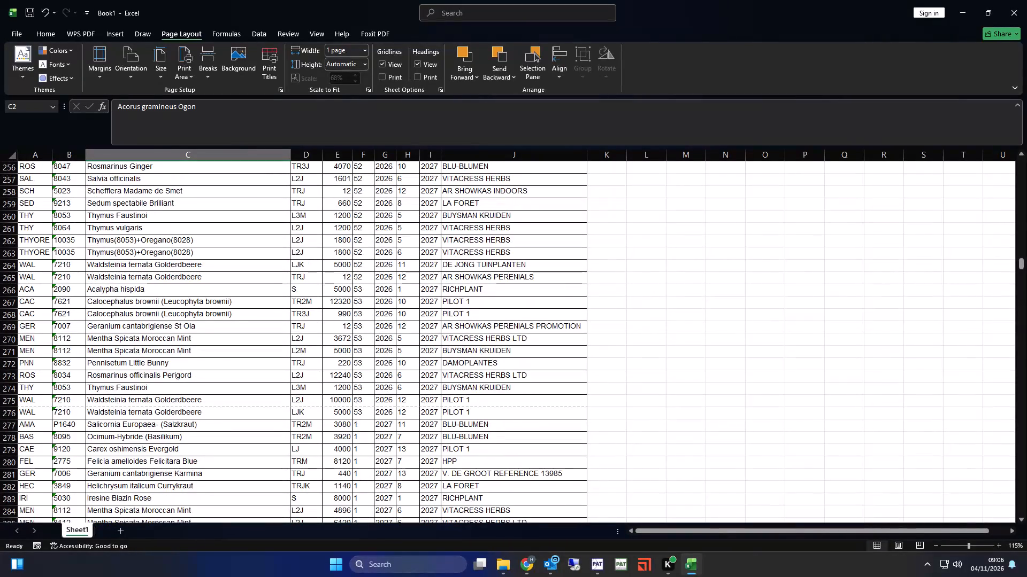
{"action": "left_click_drag", "start_coordinate": [1021, 263], "coordinate": [1017, 139]}
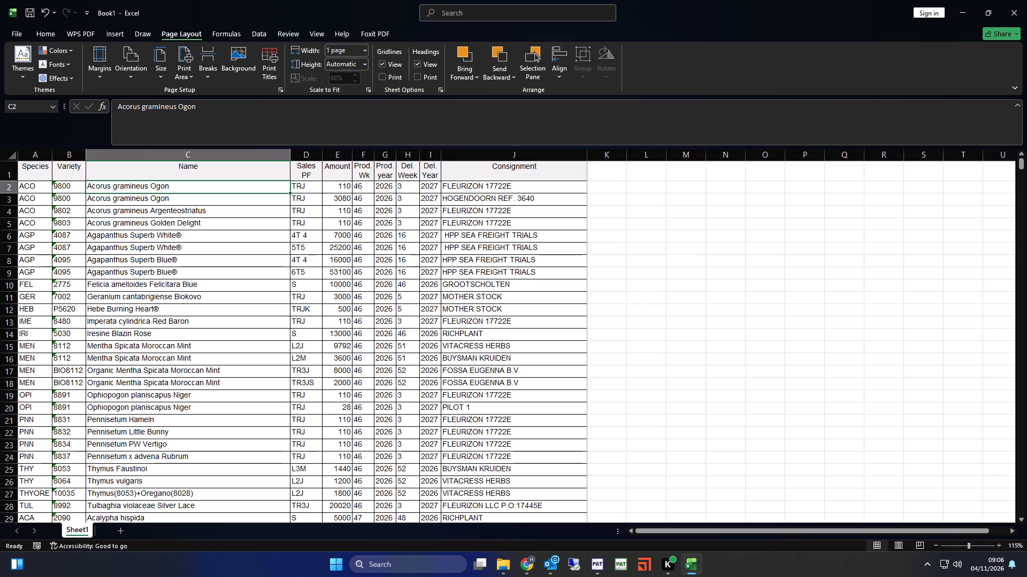
{"action": "scroll", "coordinate": [722, 380], "scroll_direction": "up", "scroll_amount": 2}
Reopen the print preview, review pages 1 to 9 of the order list, and leave it without printing.
{"action": "key", "text": "ctrl+p"}
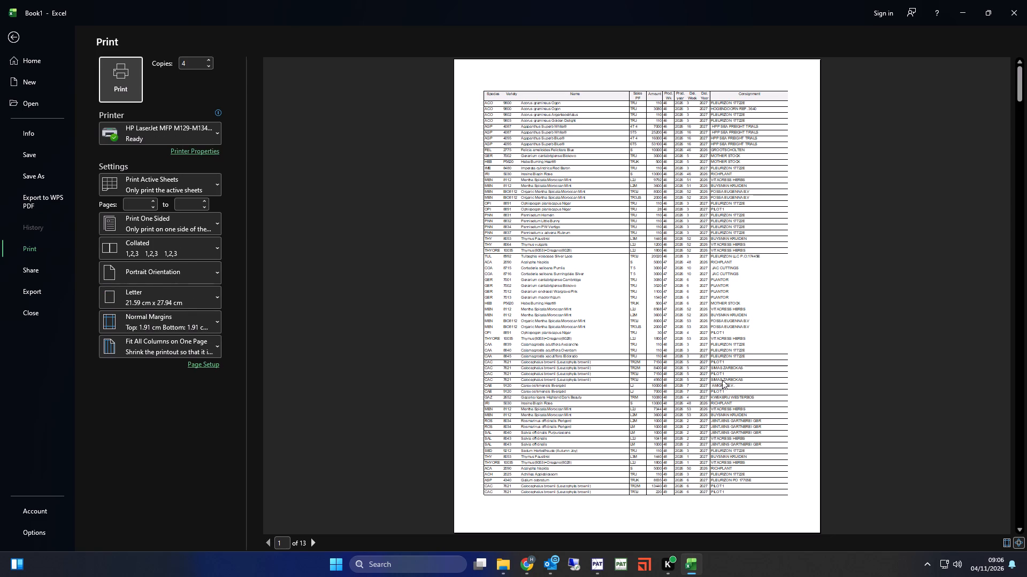
{"action": "scroll", "coordinate": [597, 402], "scroll_direction": "up", "scroll_amount": 3, "text": "ctrl"}
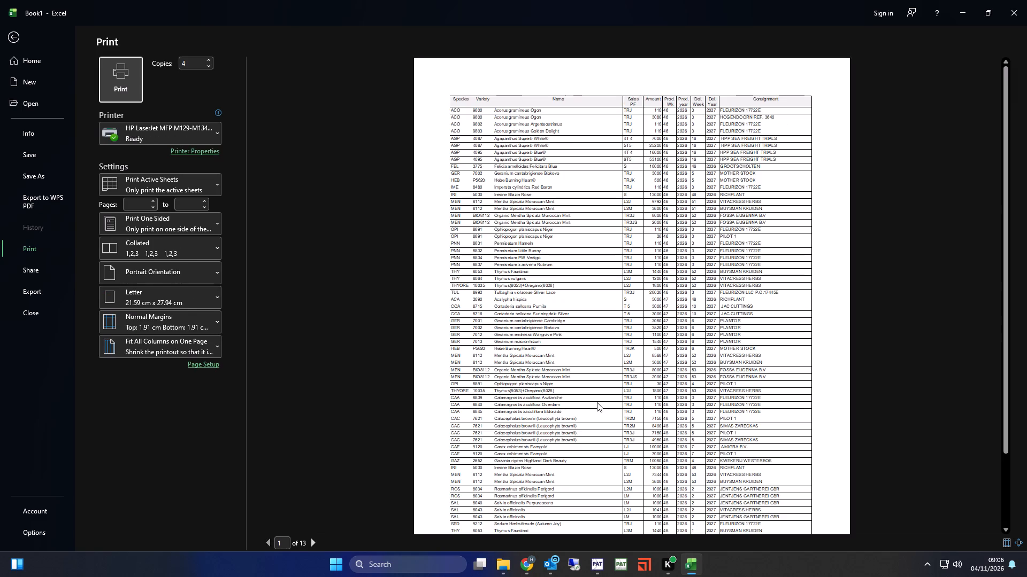
{"action": "scroll", "coordinate": [598, 417], "scroll_direction": "down", "scroll_amount": 5}
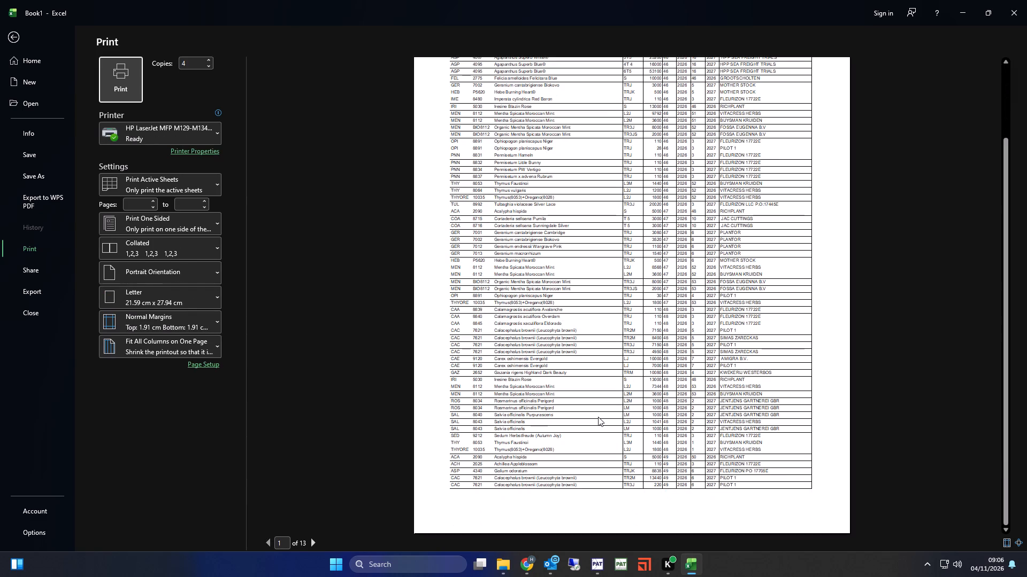
{"action": "left_click", "coordinate": [317, 540]}
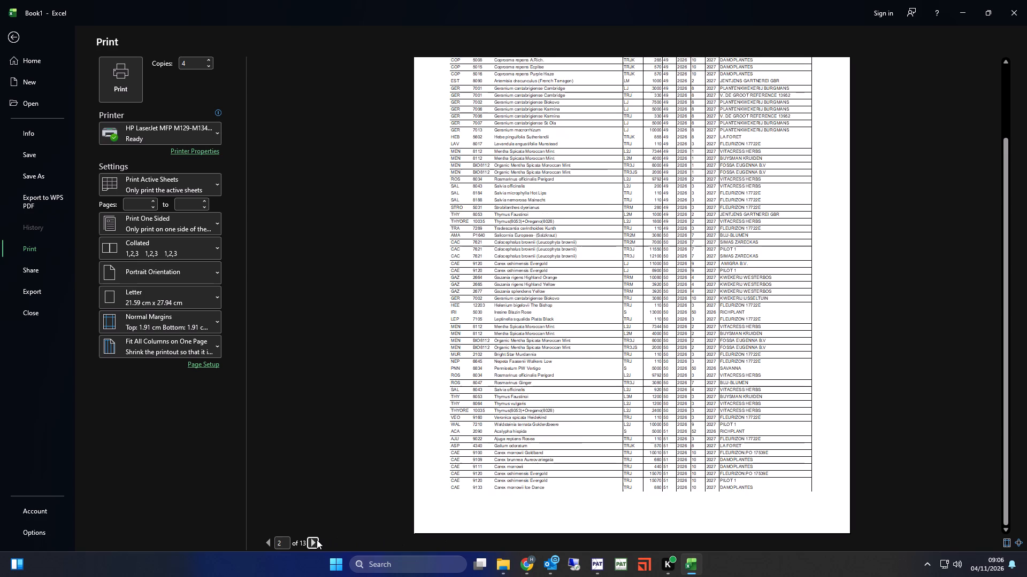
{"action": "scroll", "coordinate": [586, 393], "scroll_direction": "up", "scroll_amount": 4}
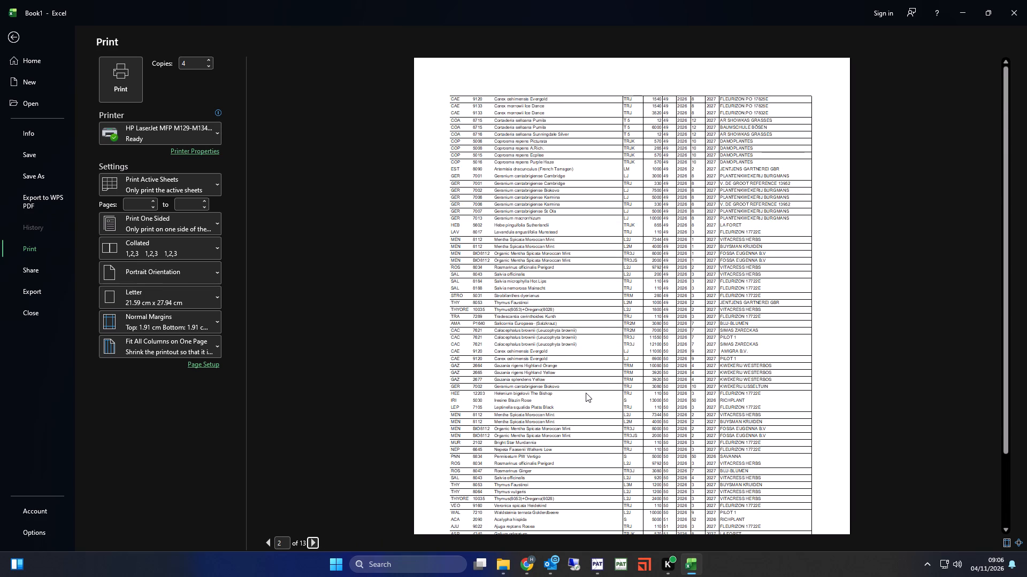
{"action": "left_click", "coordinate": [312, 539]}
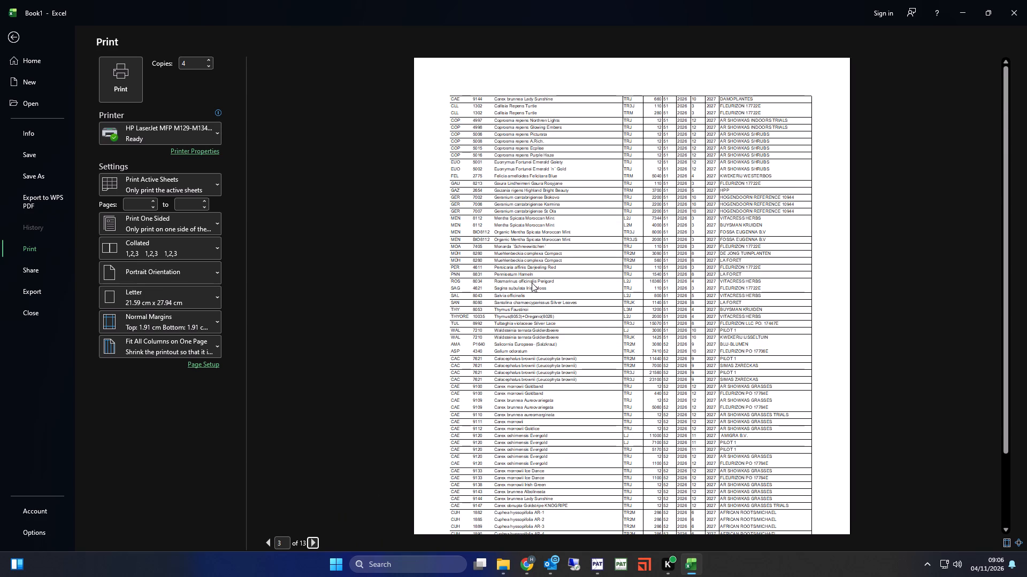
{"action": "left_click", "coordinate": [313, 541]}
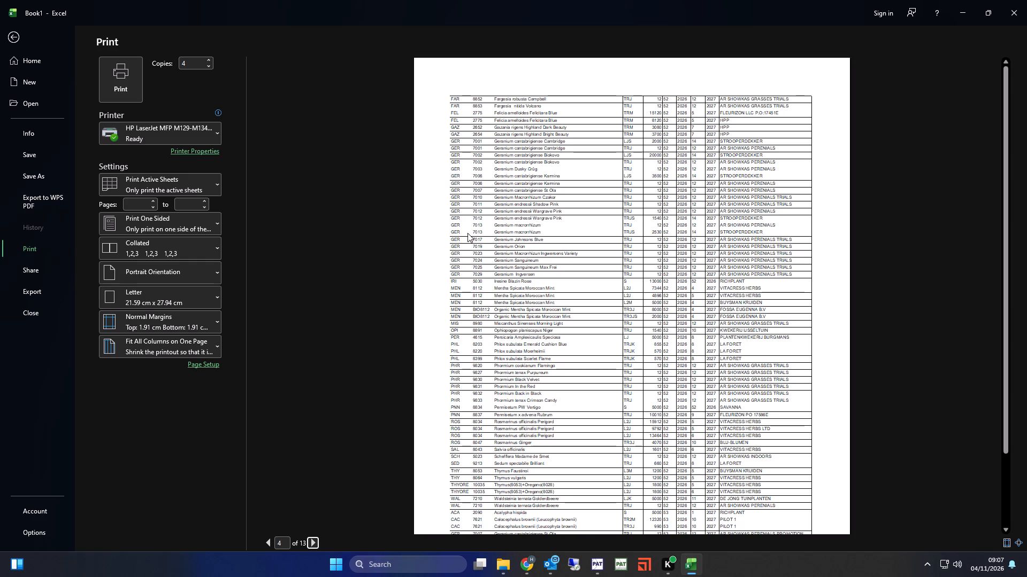
{"action": "left_click", "coordinate": [312, 540]}
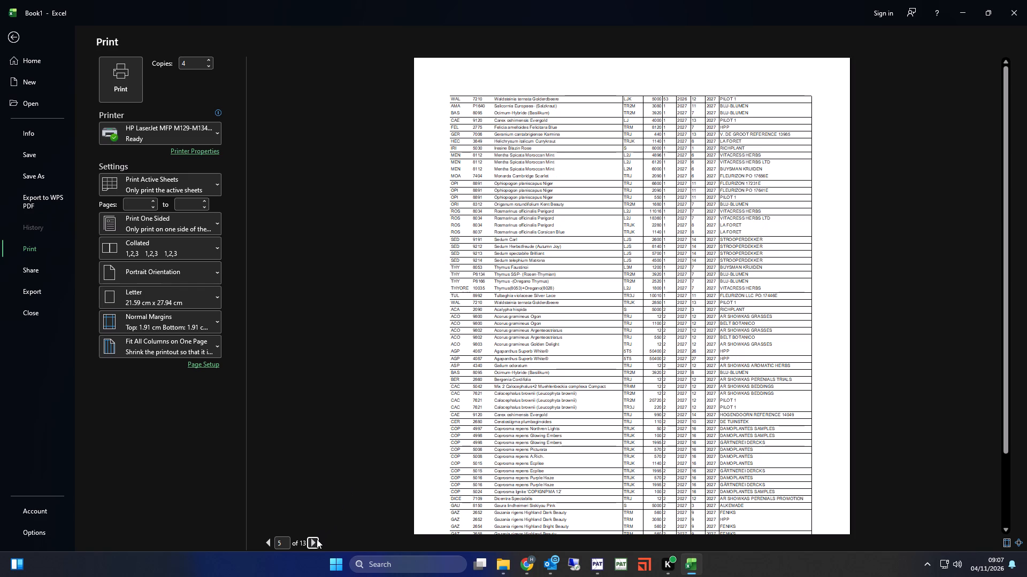
{"action": "left_click", "coordinate": [317, 539]}
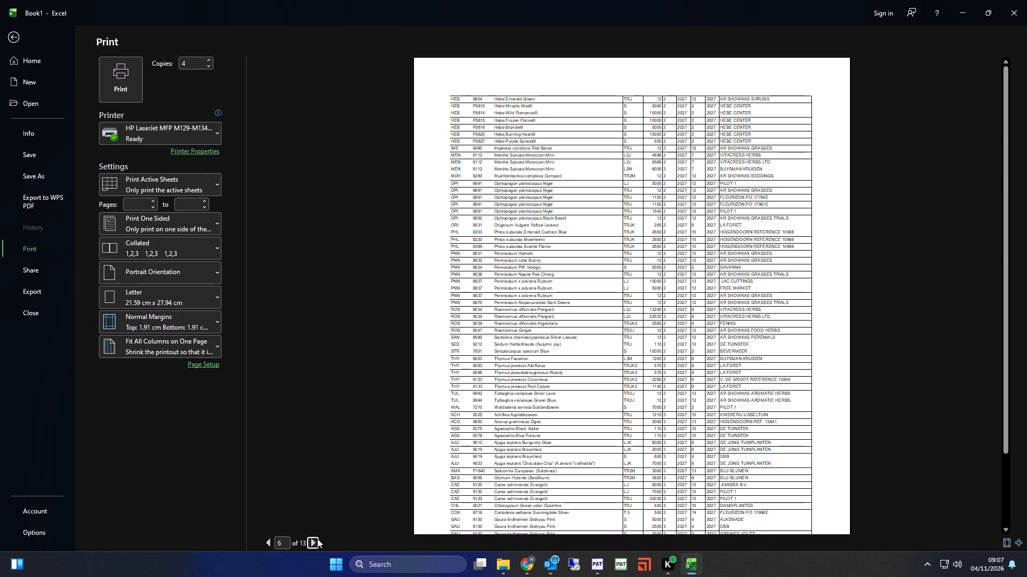
{"action": "left_click", "coordinate": [317, 539]}
{"action": "left_click", "coordinate": [317, 539]}
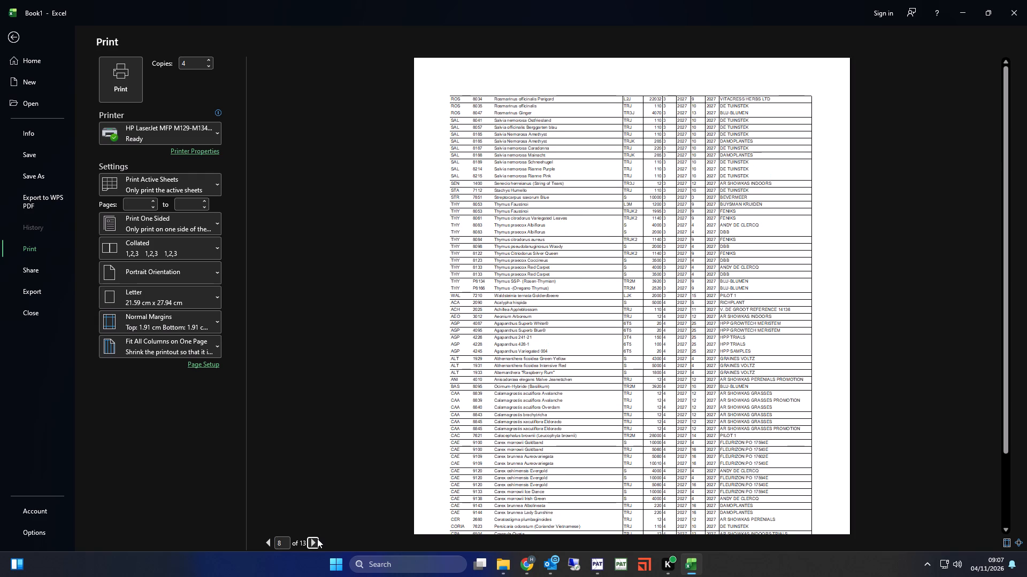
{"action": "left_click", "coordinate": [317, 539]}
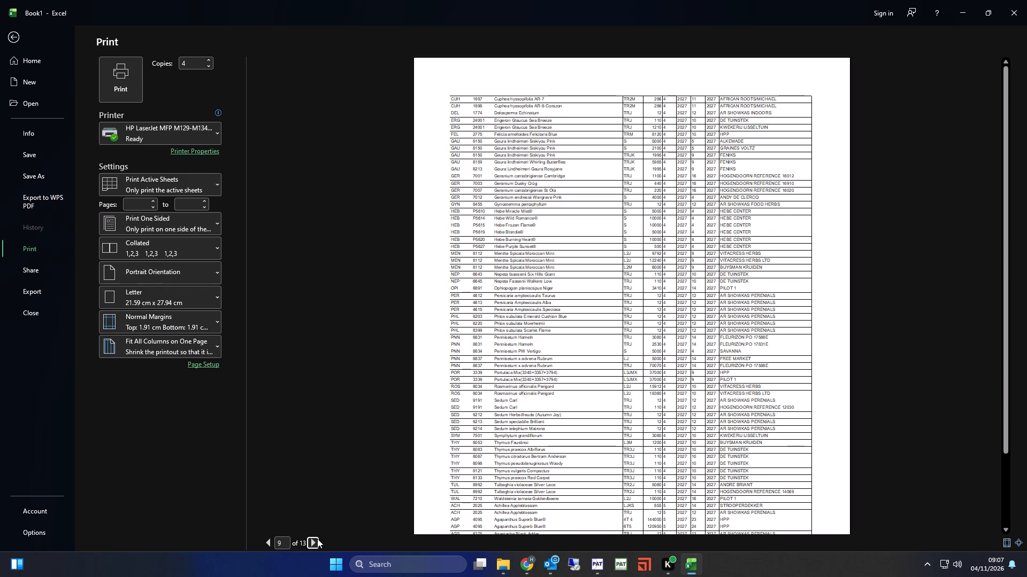
{"action": "key", "text": "Escape"}
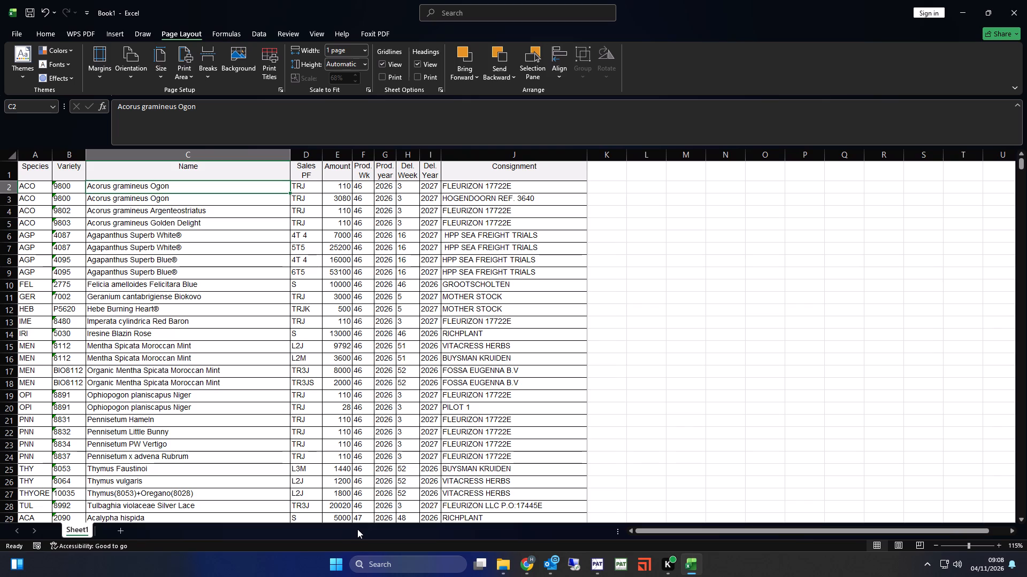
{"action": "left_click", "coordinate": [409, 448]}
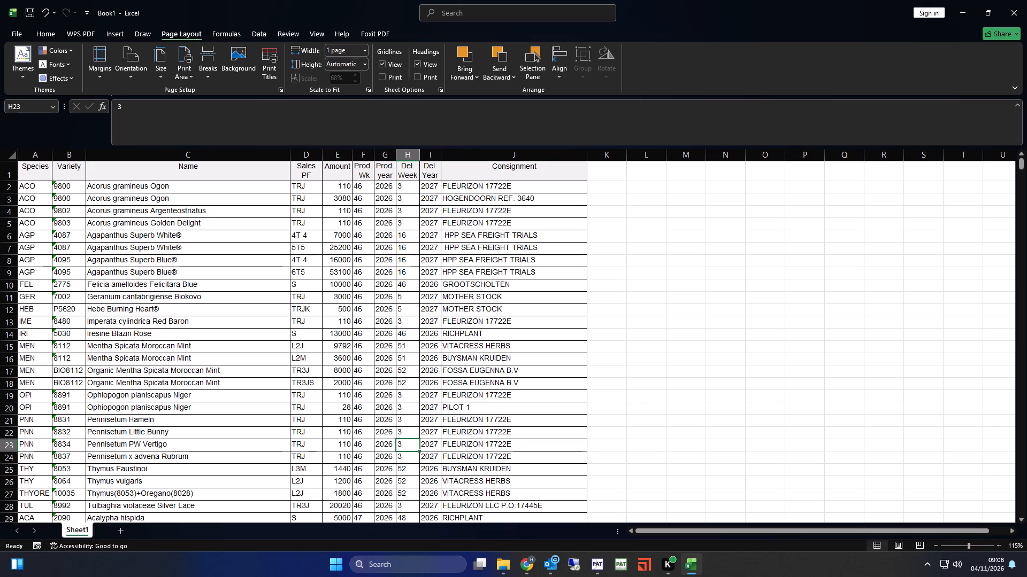
Examine the consignment and delivery week entries in the order list, from the Pennisetum rows up to the Agapanthus rows.
{"action": "left_click", "coordinate": [467, 426]}
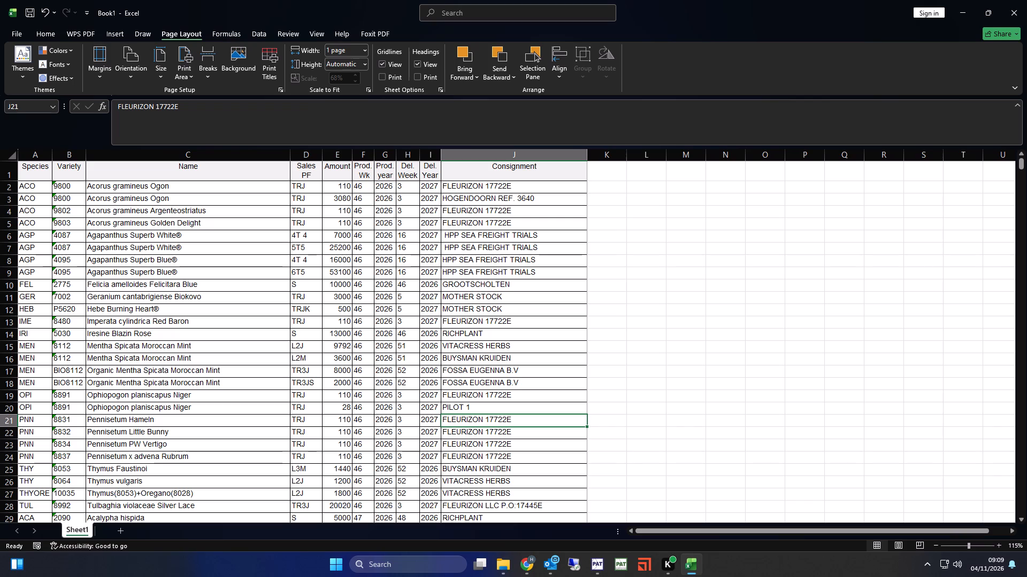
{"action": "left_click", "coordinate": [444, 344]}
{"action": "left_click", "coordinate": [347, 311]}
{"action": "left_click", "coordinate": [315, 261]}
{"action": "left_click", "coordinate": [507, 316]}
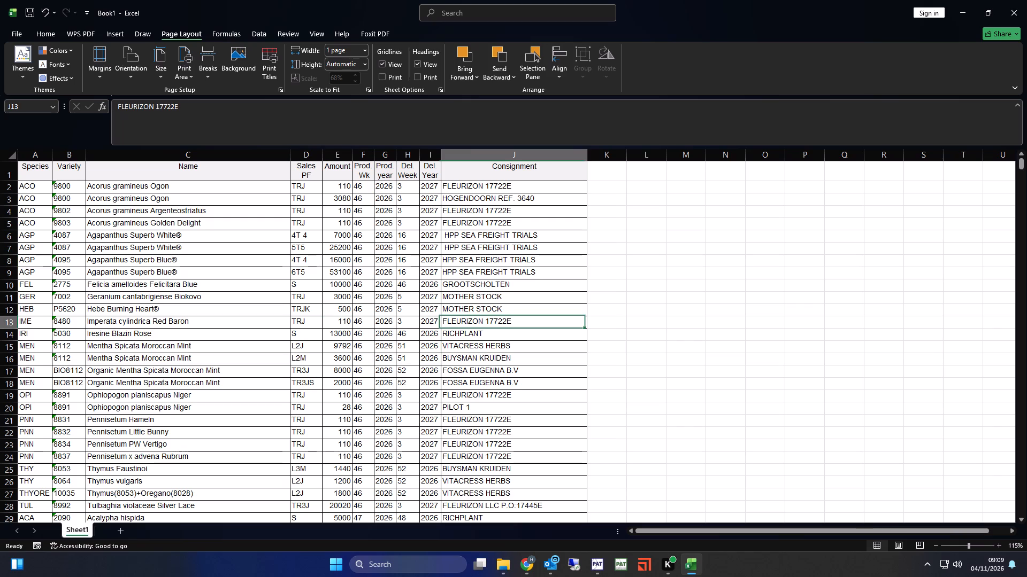
{"action": "left_click", "coordinate": [397, 365]}
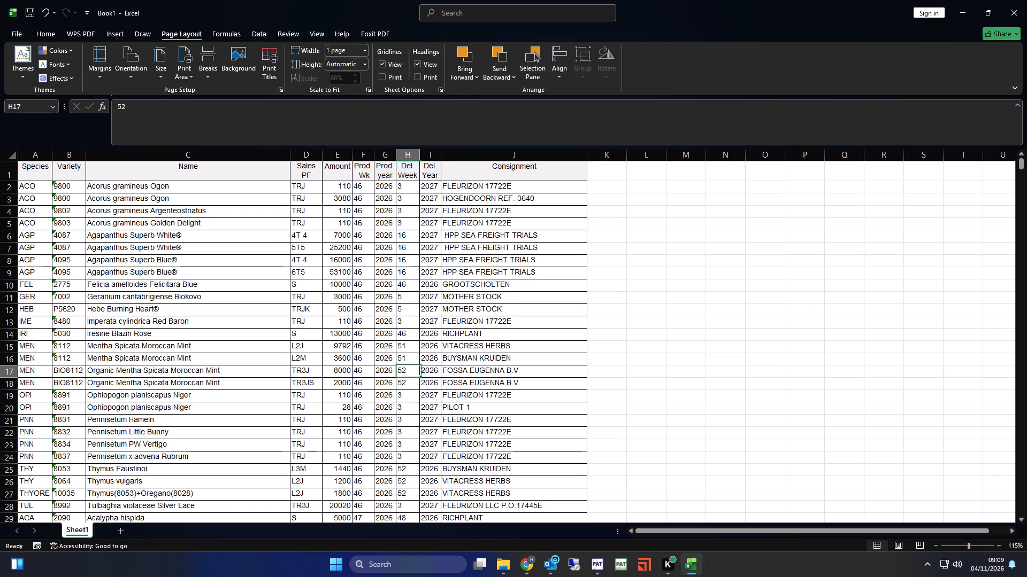
{"action": "left_click", "coordinate": [495, 380]}
{"action": "left_click", "coordinate": [510, 341]}
{"action": "left_click", "coordinate": [505, 314]}
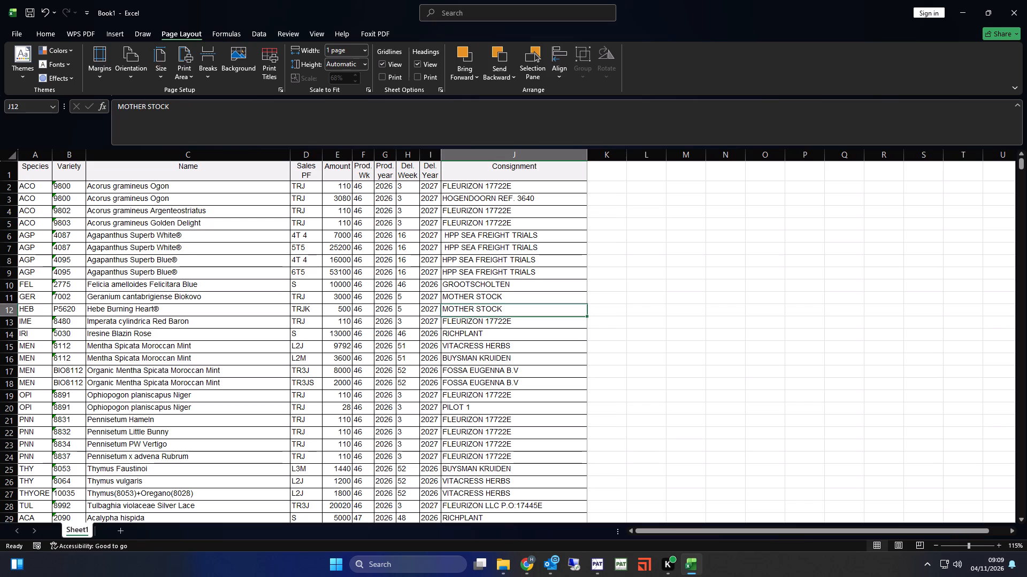
{"action": "left_click", "coordinate": [502, 280]}
{"action": "left_click", "coordinate": [508, 254]}
{"action": "left_click", "coordinate": [511, 240]}
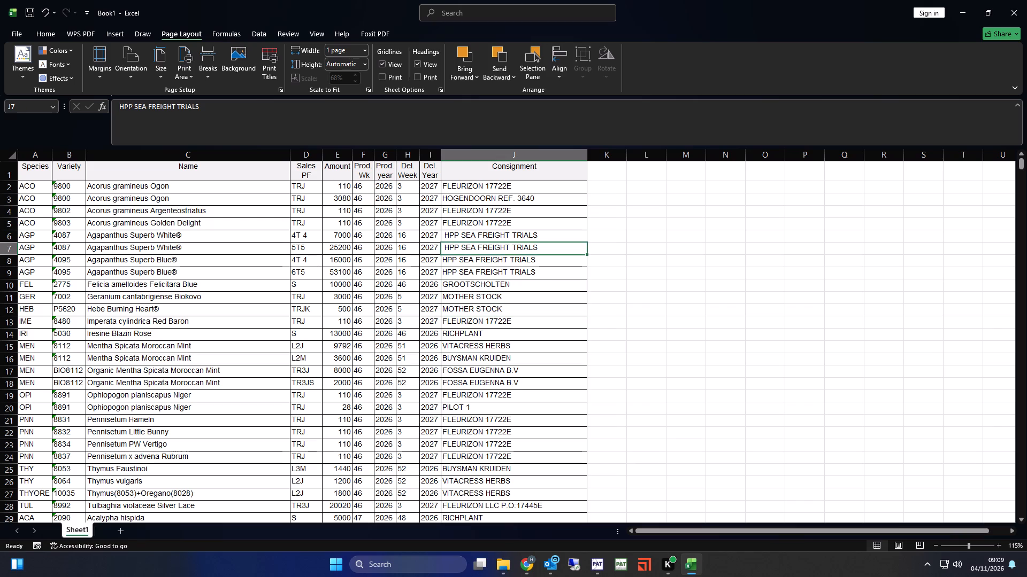
{"action": "left_click", "coordinate": [494, 278]}
{"action": "left_click", "coordinate": [520, 251]}
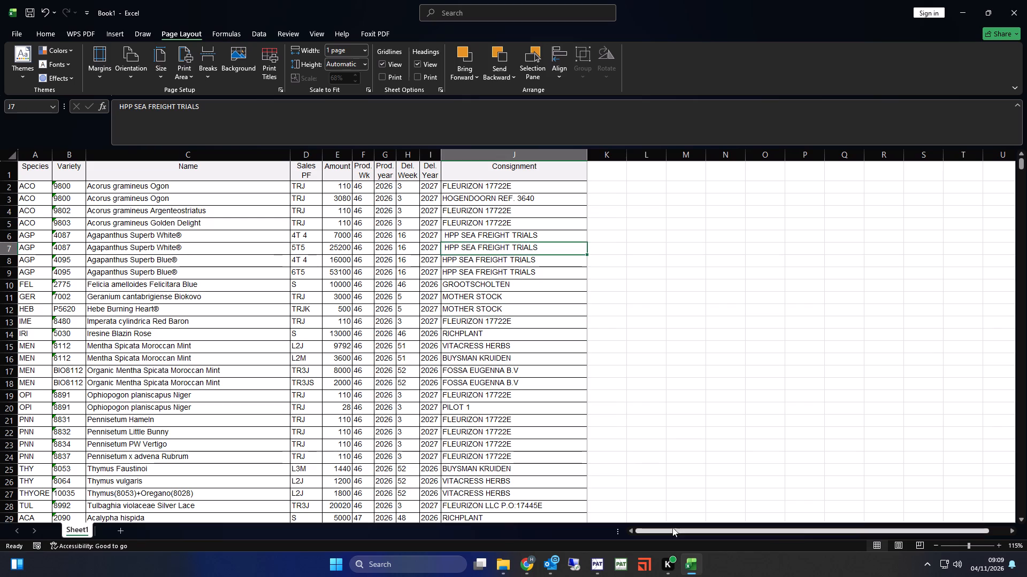
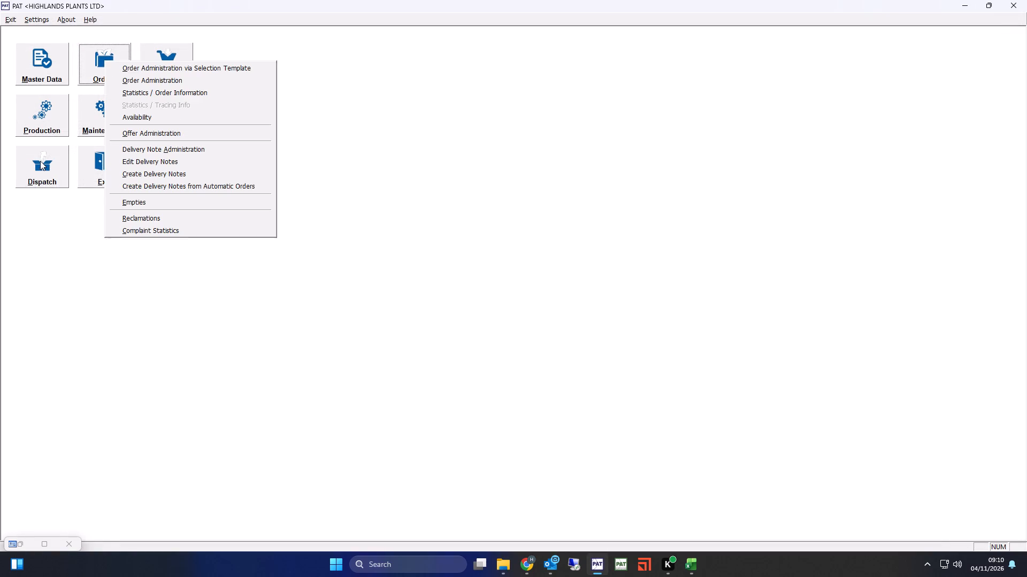
Open the dispatch administration for Highlands Plants Ltd in a maximized window and refresh its tour list.
{"action": "left_click", "coordinate": [89, 198]}
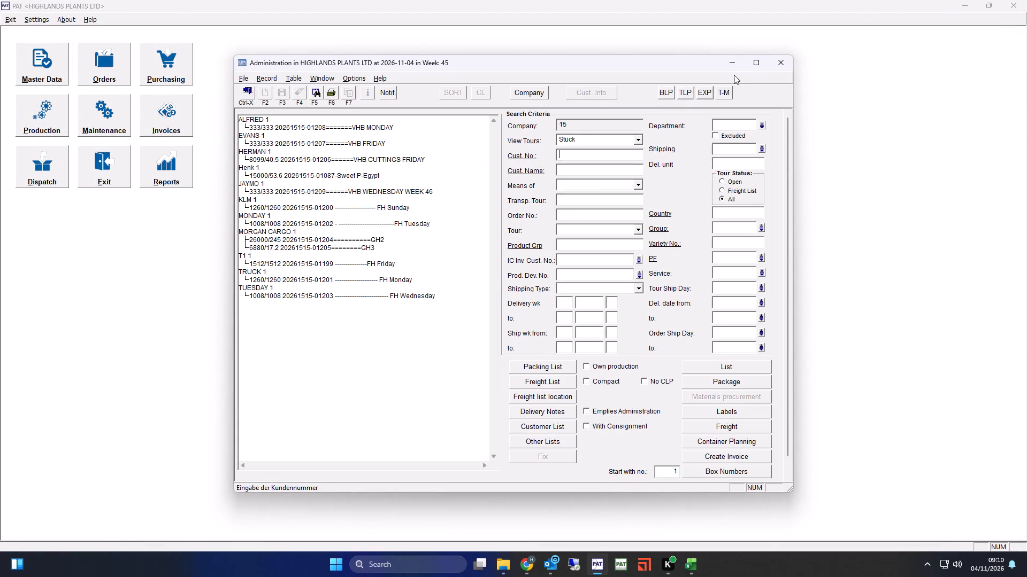
{"action": "left_click", "coordinate": [752, 63]}
{"action": "left_click", "coordinate": [82, 34]}
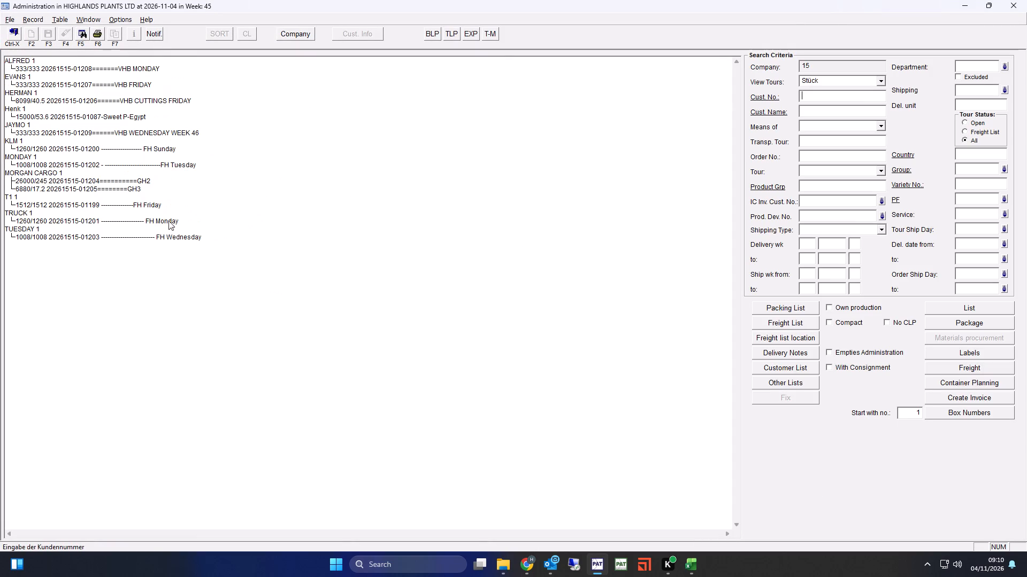
Select the five FH tours together: Wednesday (01203), Monday (01201), Friday (01199), Tuesday (01202) and Sunday (01200).
{"action": "left_click", "coordinate": [168, 238]}
{"action": "left_click", "coordinate": [162, 219], "text": "ctrl"}
{"action": "left_click", "coordinate": [146, 205], "text": "ctrl"}
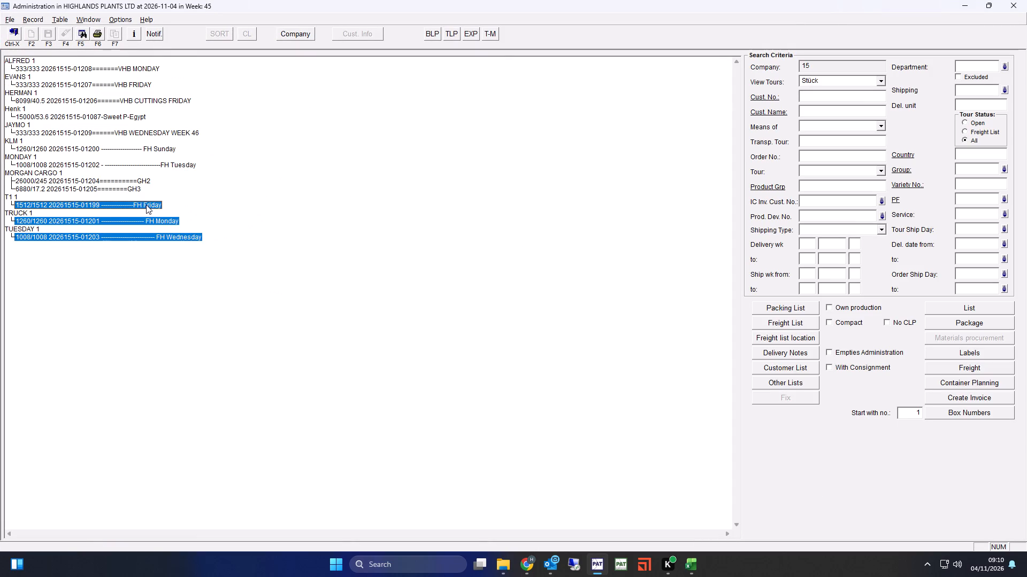
{"action": "left_click", "coordinate": [141, 163], "text": "ctrl"}
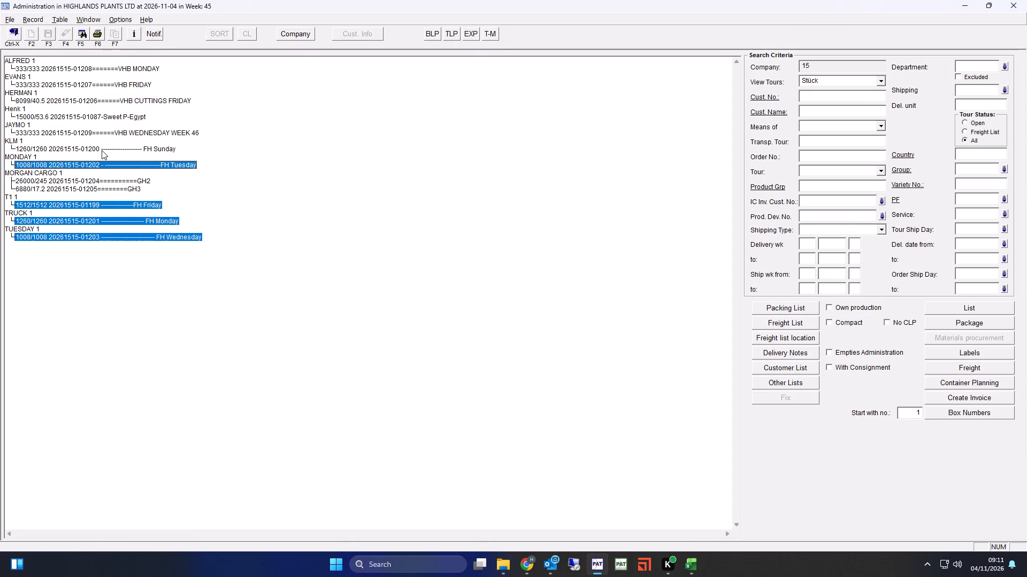
{"action": "left_click", "coordinate": [102, 150], "text": "ctrl"}
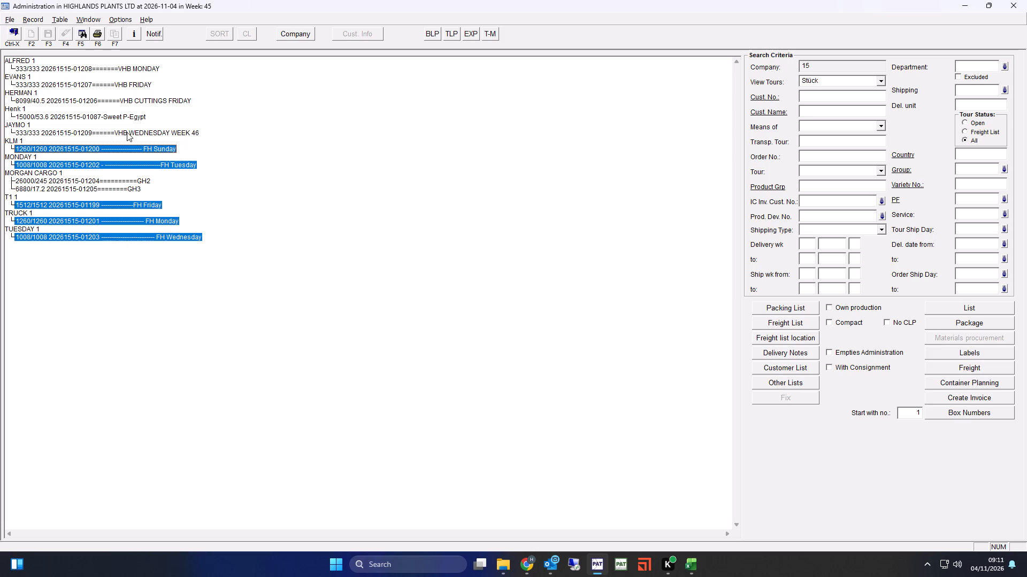
Add the VHB Wednesday week 46, VHB Friday and VHB Monday tours to the selected FH tours and open their Labels list.
{"action": "left_click", "coordinate": [127, 132], "text": "ctrl"}
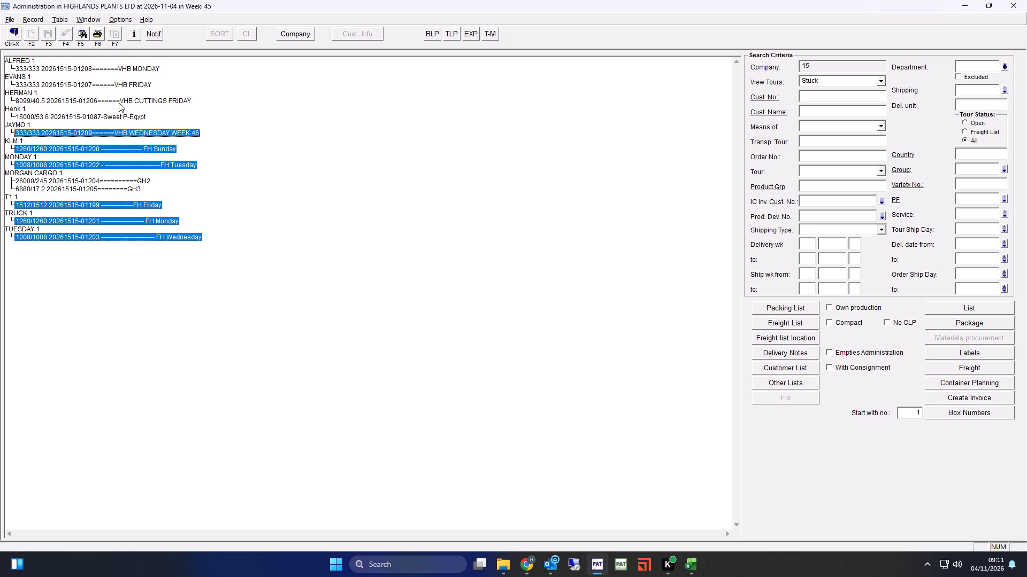
{"action": "left_click", "coordinate": [120, 86], "text": "ctrl"}
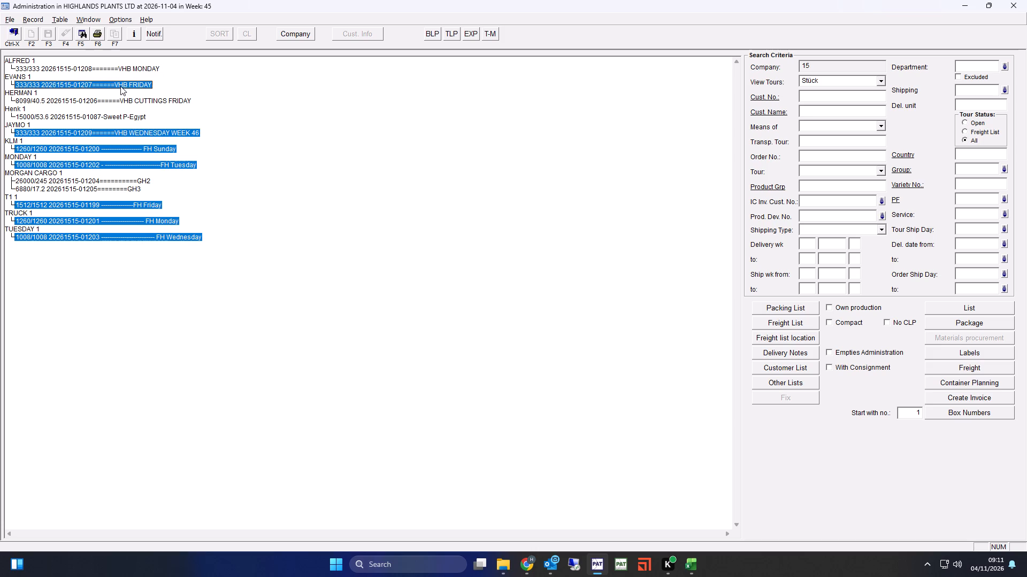
{"action": "left_click", "coordinate": [110, 66], "text": "ctrl"}
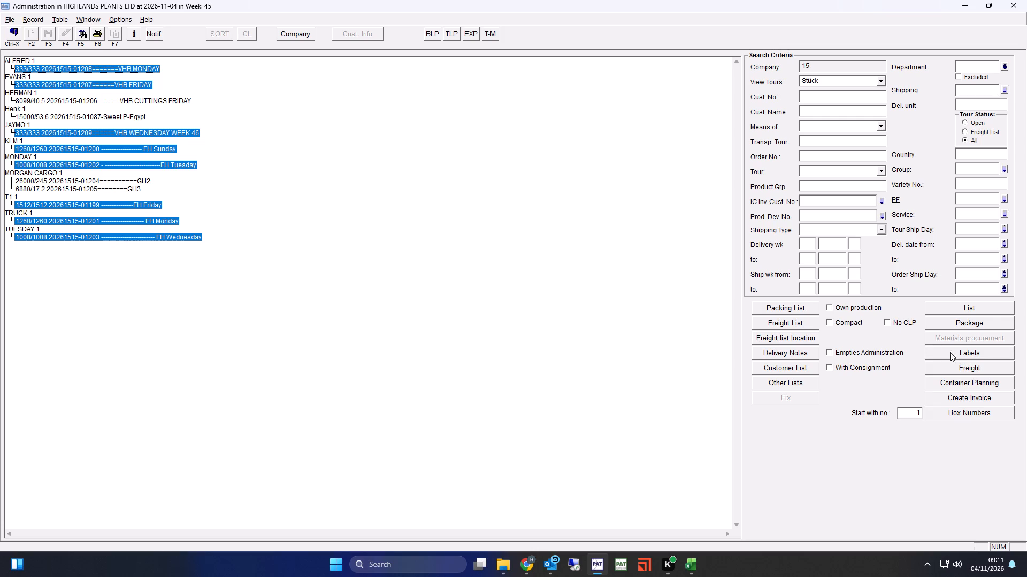
{"action": "left_click", "coordinate": [974, 353]}
{"action": "left_click", "coordinate": [487, 211]}
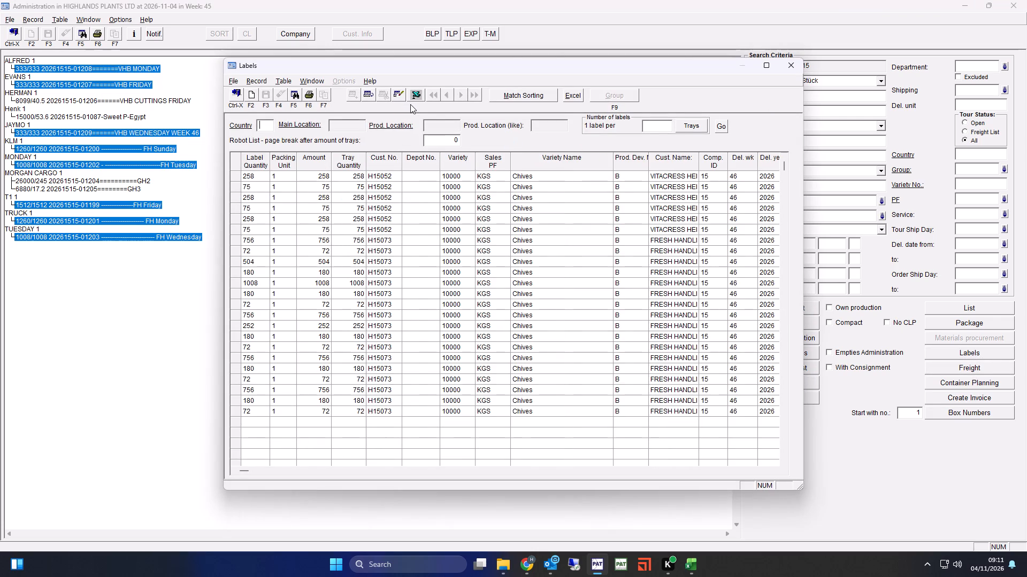
Export the Labels list to Excel and switch to the newly created workbook.
{"action": "left_click", "coordinate": [414, 93]}
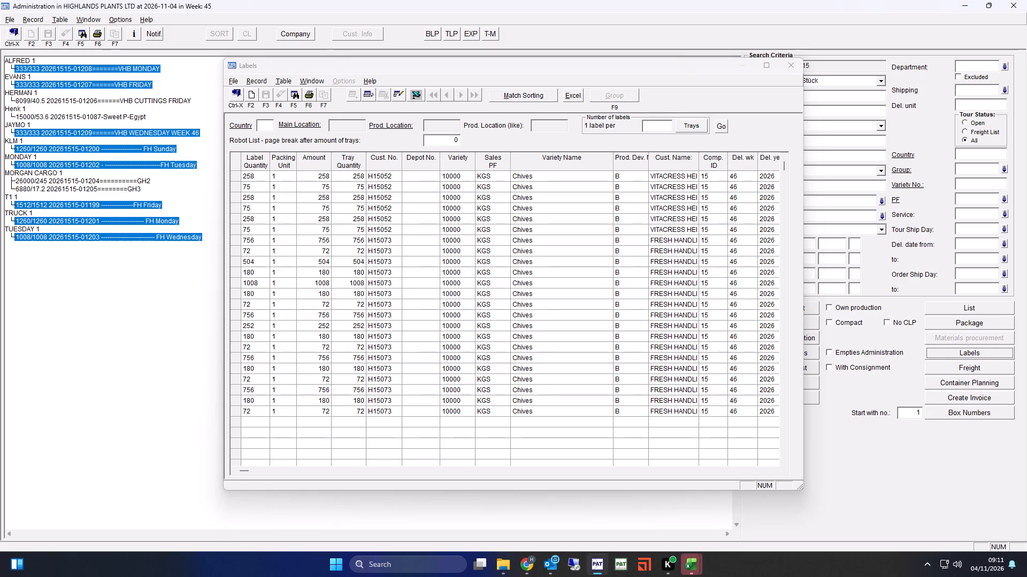
{"action": "left_click", "coordinate": [689, 559]}
{"action": "left_click", "coordinate": [747, 520]}
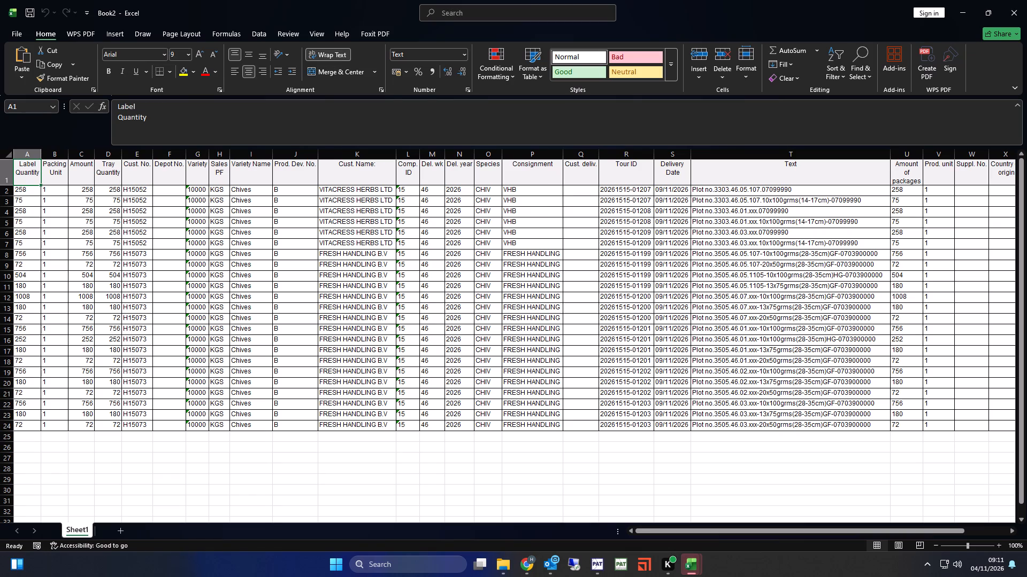
{"action": "left_click", "coordinate": [516, 312]}
Save the exported workbook as Excel Week 46 in the Excel folder under FRESH HERBS.25-26, 2026-2027.
{"action": "key", "text": "F12"}
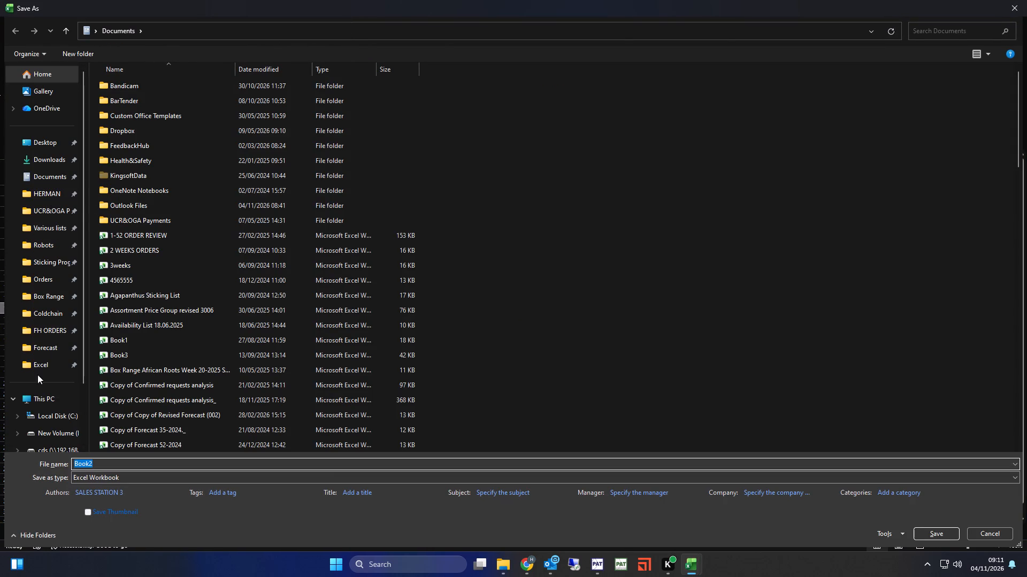
{"action": "left_click", "coordinate": [37, 368]}
{"action": "left_click", "coordinate": [142, 309]}
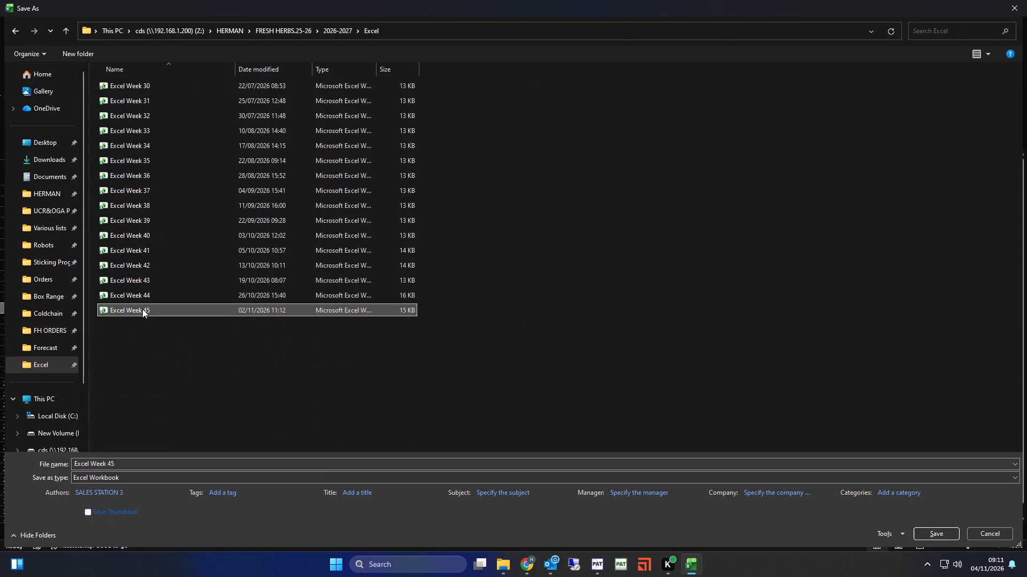
{"action": "double_click", "coordinate": [152, 466]}
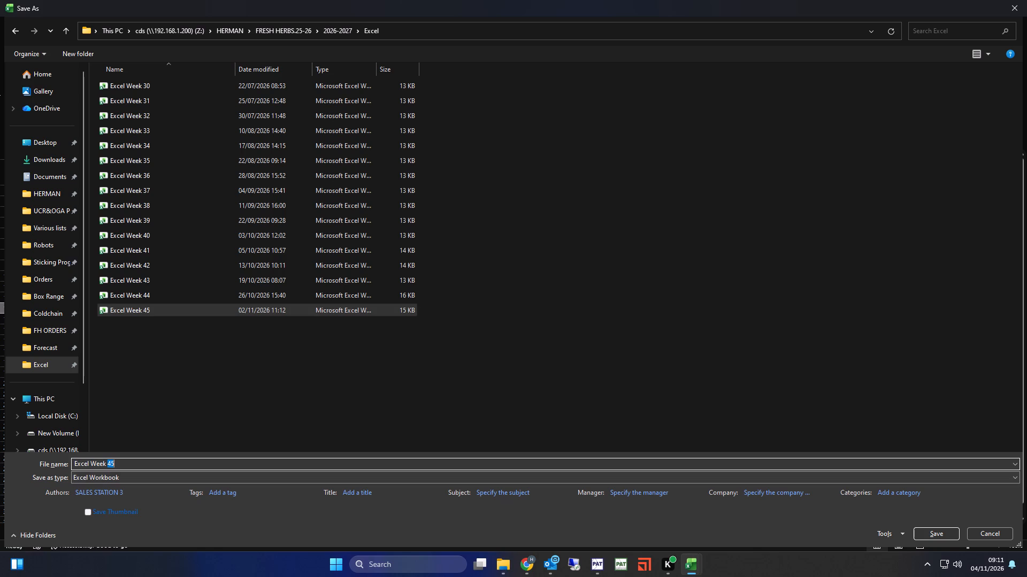
{"action": "type", "text": "46"}
{"action": "key", "text": "Return"}
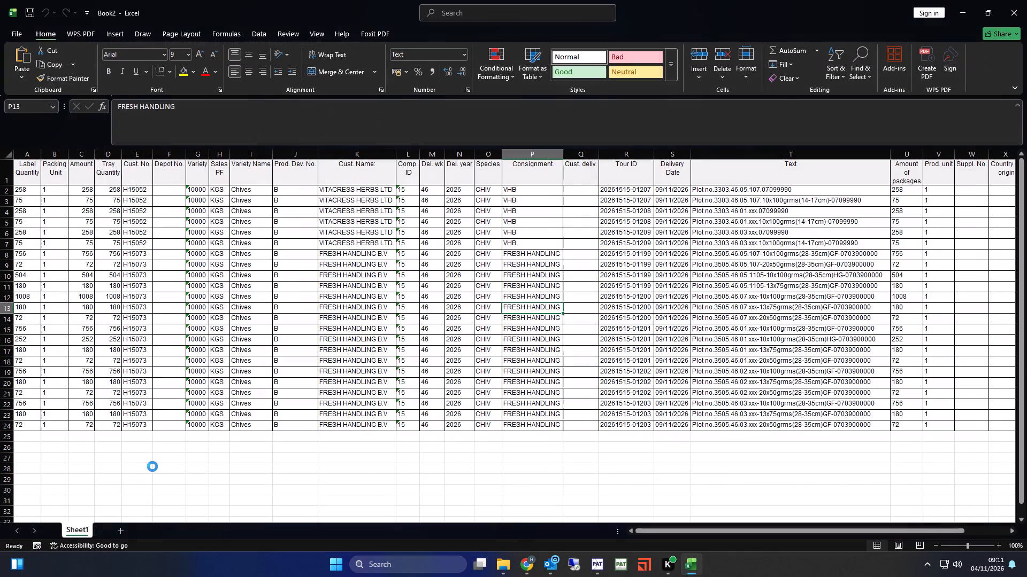
Open last week's workbook, Excel Week 45, from the same folder through the Save As dialog, and leave the dialog without saving.
{"action": "key", "text": "F12"}
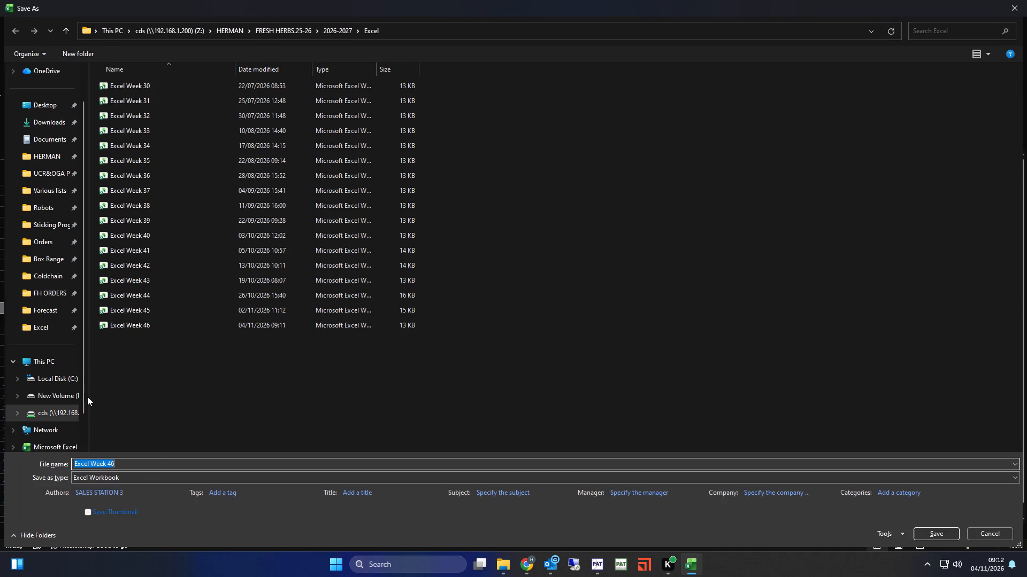
{"action": "left_click", "coordinate": [125, 315]}
{"action": "right_click", "coordinate": [125, 314]}
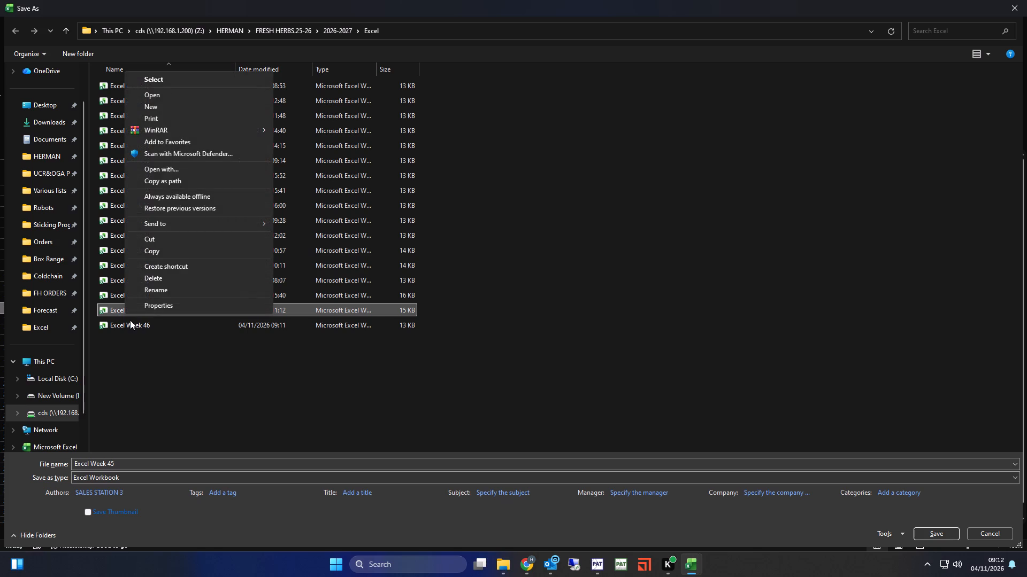
{"action": "left_click", "coordinate": [159, 97]}
{"action": "left_click", "coordinate": [635, 314]}
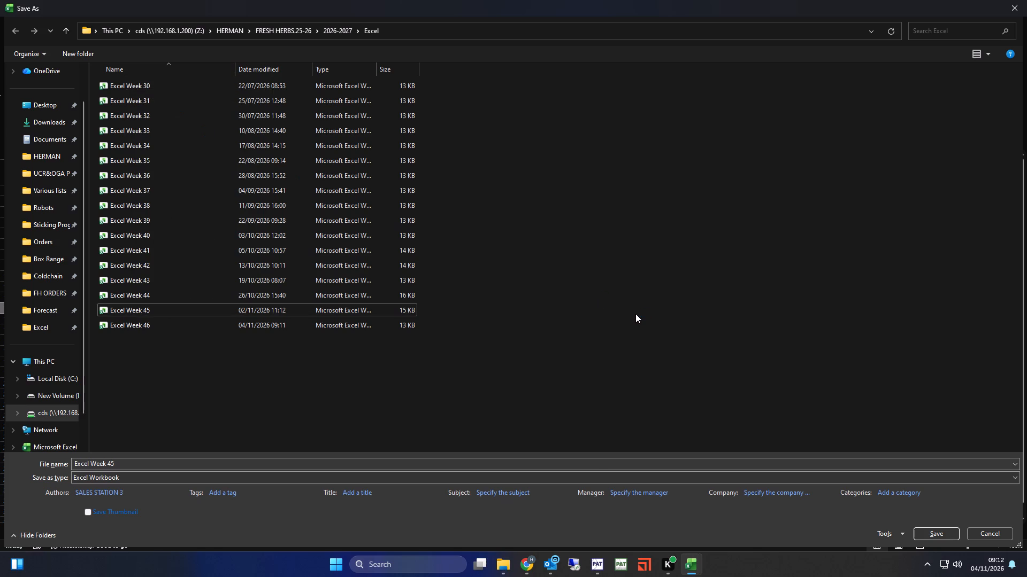
{"action": "key", "text": "Escape"}
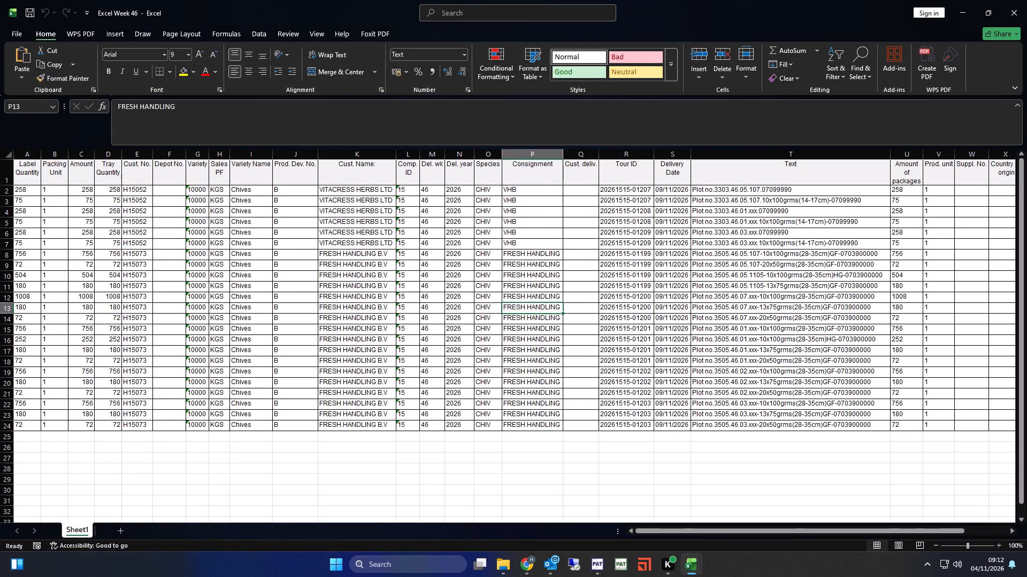
Move the Variety Name column directly before Sales PF and the Amount column directly after Sales PF.
{"action": "left_click", "coordinate": [248, 152]}
{"action": "key", "text": "ctrl+x"}
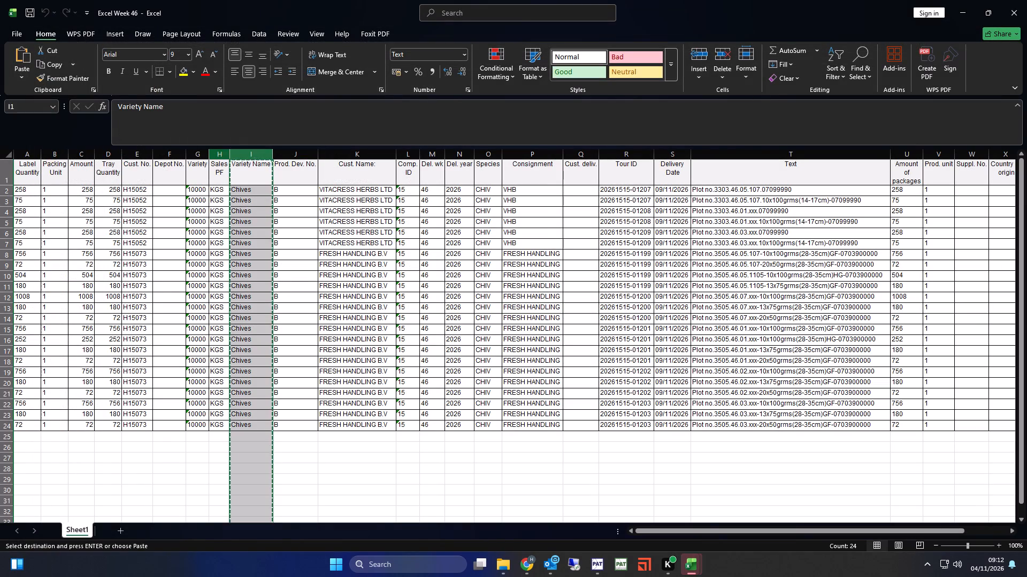
{"action": "left_click", "coordinate": [221, 151]}
{"action": "key", "text": "ctrl+plus"}
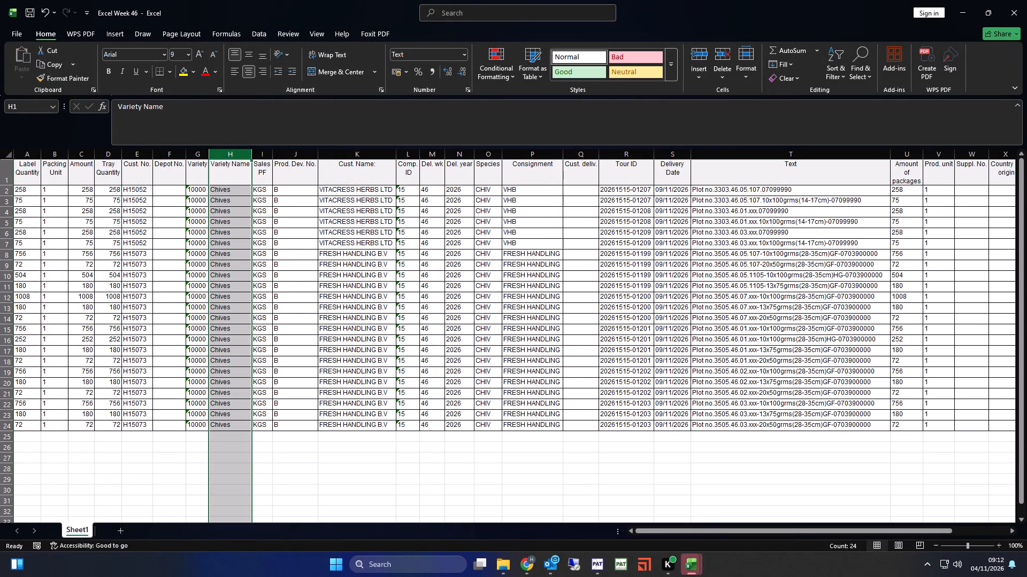
{"action": "left_click", "coordinate": [80, 154]}
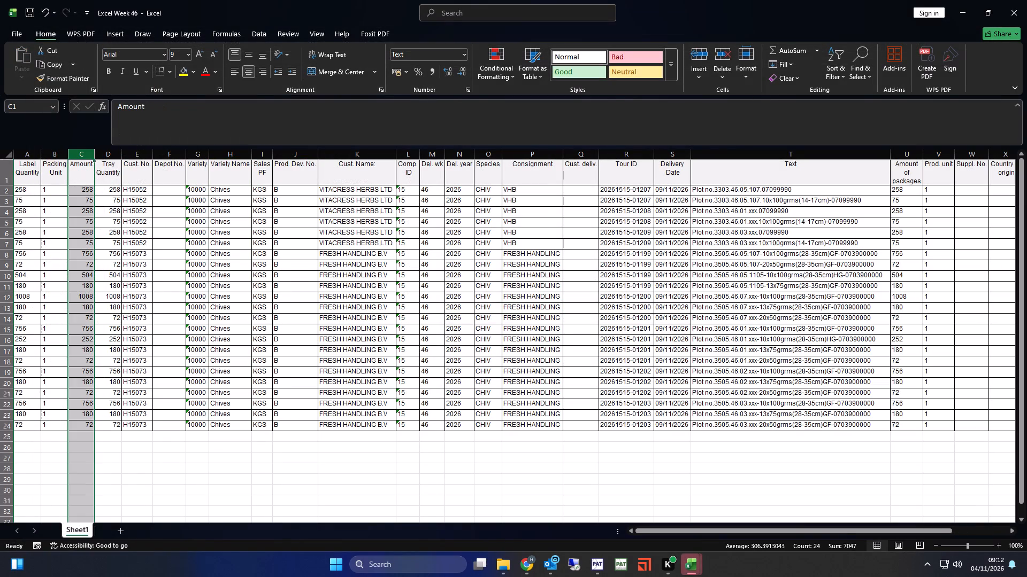
{"action": "key", "text": "ctrl+x"}
{"action": "left_click", "coordinate": [285, 154]}
{"action": "key", "text": "ctrl+plus"}
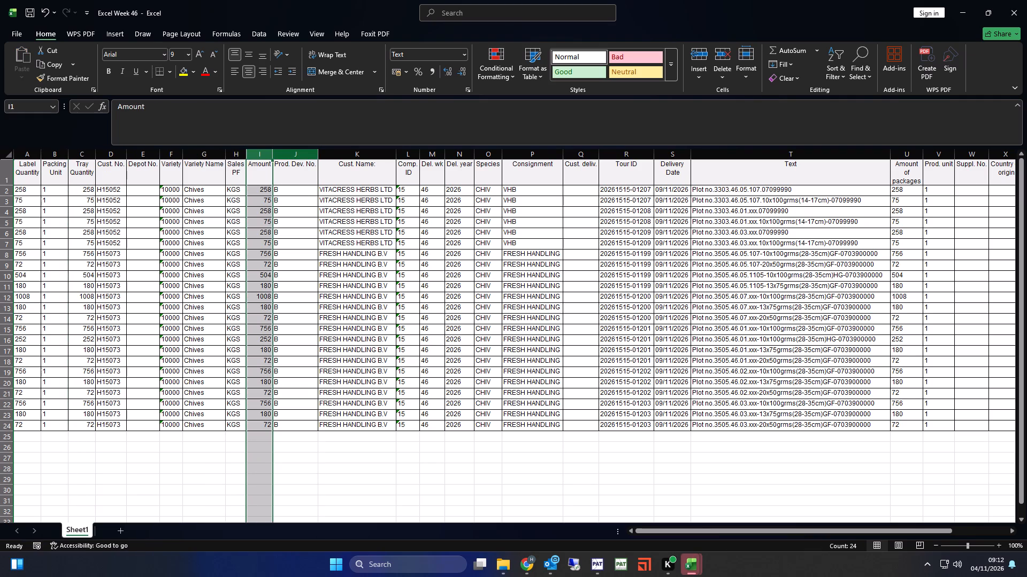
Move the Consignment column directly before the Variety column.
{"action": "left_click", "coordinate": [535, 153]}
{"action": "key", "text": "ctrl+x"}
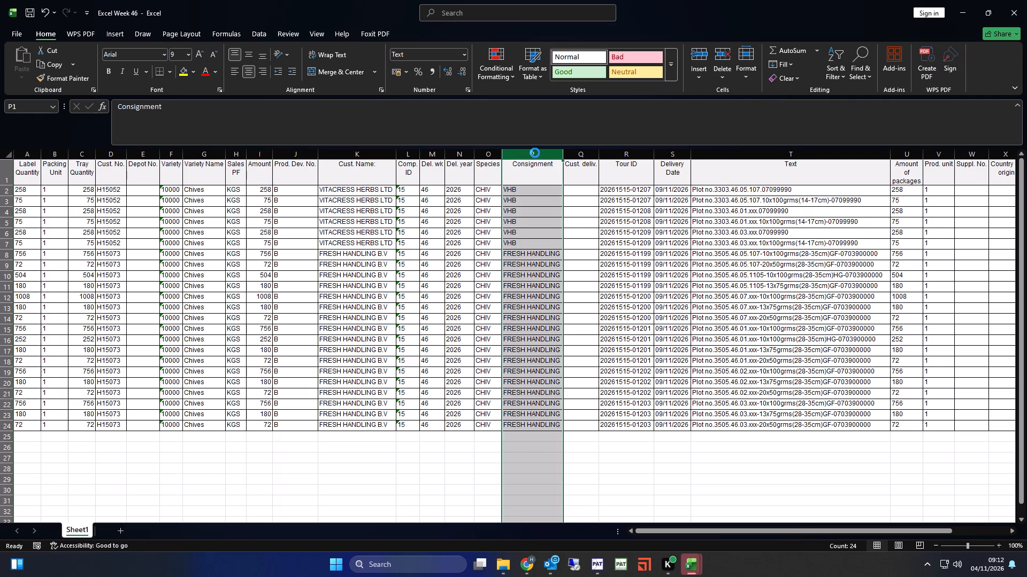
{"action": "left_click", "coordinate": [166, 152]}
{"action": "key", "text": "ctrl+plus"}
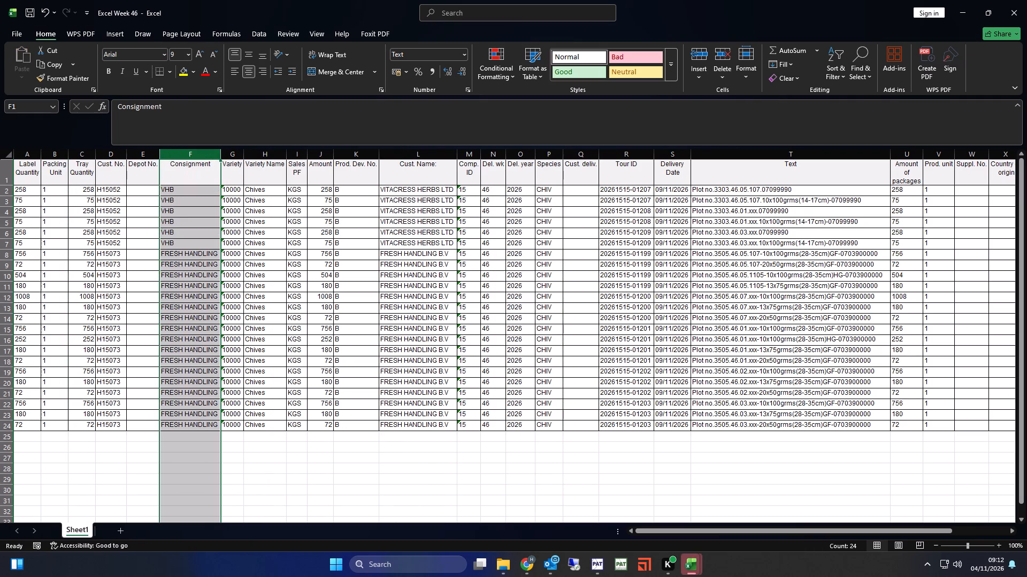
Delete the columns from Label Quantity to Depot No. so that the sheet starts with Consignment.
{"action": "left_click", "coordinate": [137, 197]}
{"action": "left_click_drag", "start_coordinate": [141, 154], "coordinate": [0, 165]}
{"action": "key", "text": "ctrl+minus"}
{"action": "left_click", "coordinate": [30, 213]}
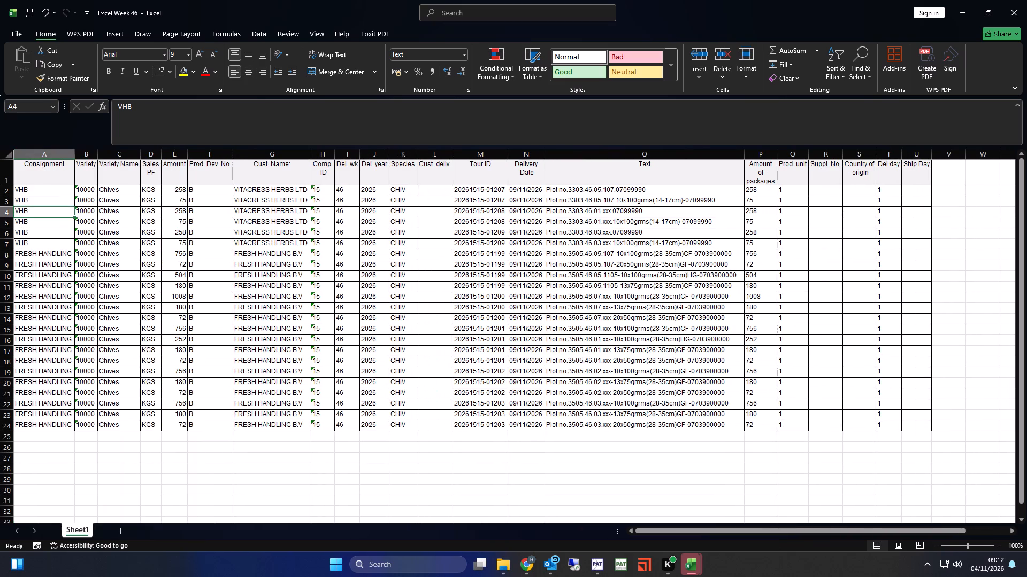
Delete the columns from Prod. Dev. No. to Delivery Date and from Amount of packages to Ship Day, keeping the Text column.
{"action": "left_click", "coordinate": [87, 224]}
{"action": "left_click", "coordinate": [112, 222]}
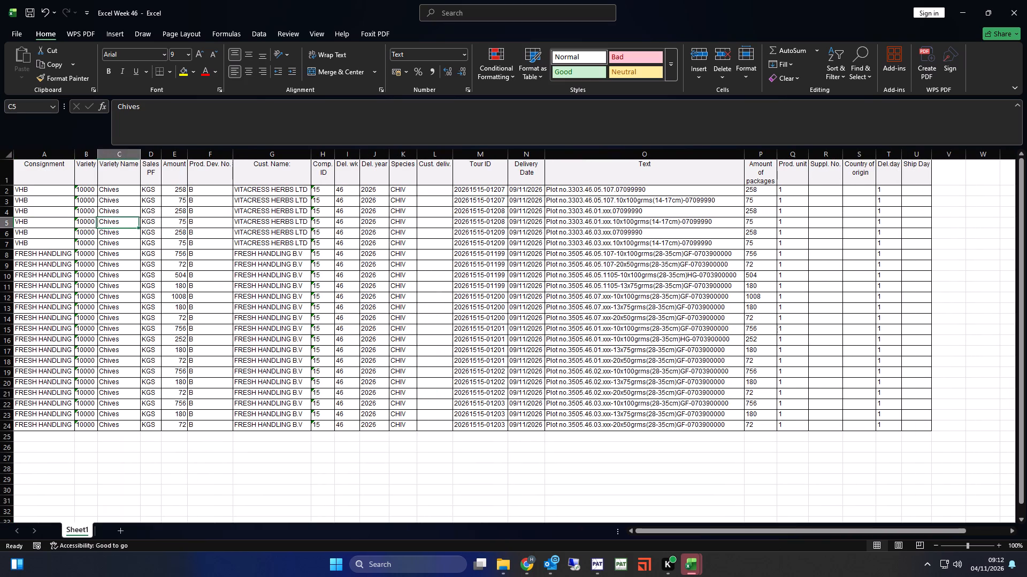
{"action": "left_click", "coordinate": [149, 214]}
{"action": "left_click", "coordinate": [174, 213]}
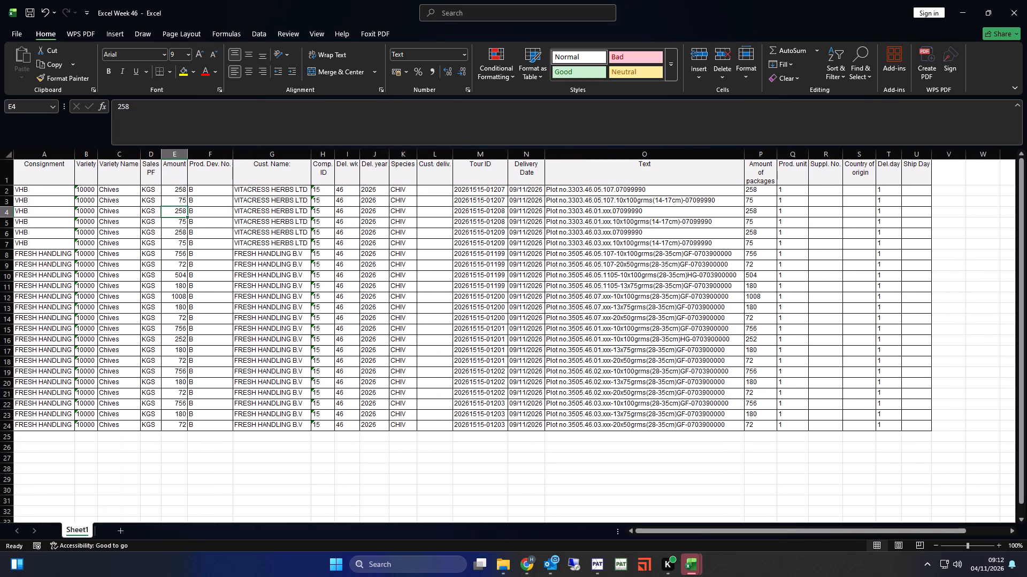
{"action": "left_click", "coordinate": [205, 217]}
{"action": "left_click_drag", "start_coordinate": [212, 155], "coordinate": [357, 173]}
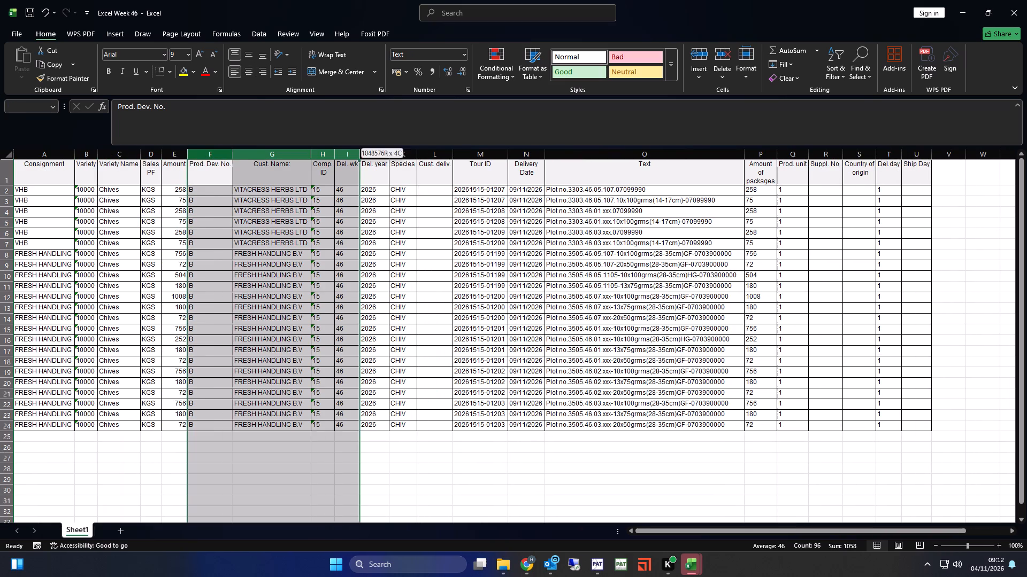
{"action": "left_click_drag", "start_coordinate": [357, 173], "coordinate": [531, 194]}
{"action": "key", "text": "ctrl+minus"}
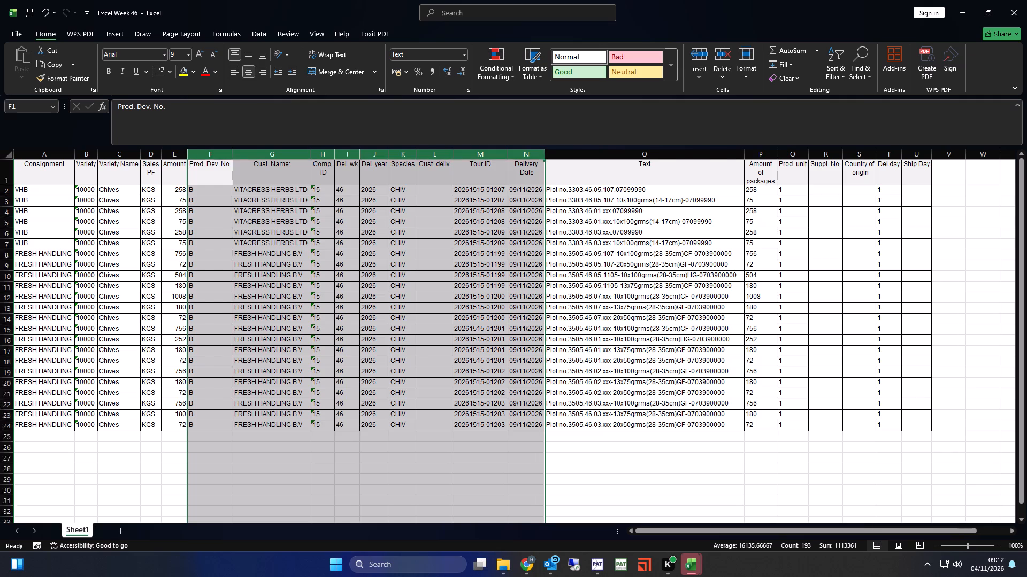
{"action": "left_click", "coordinate": [405, 150]}
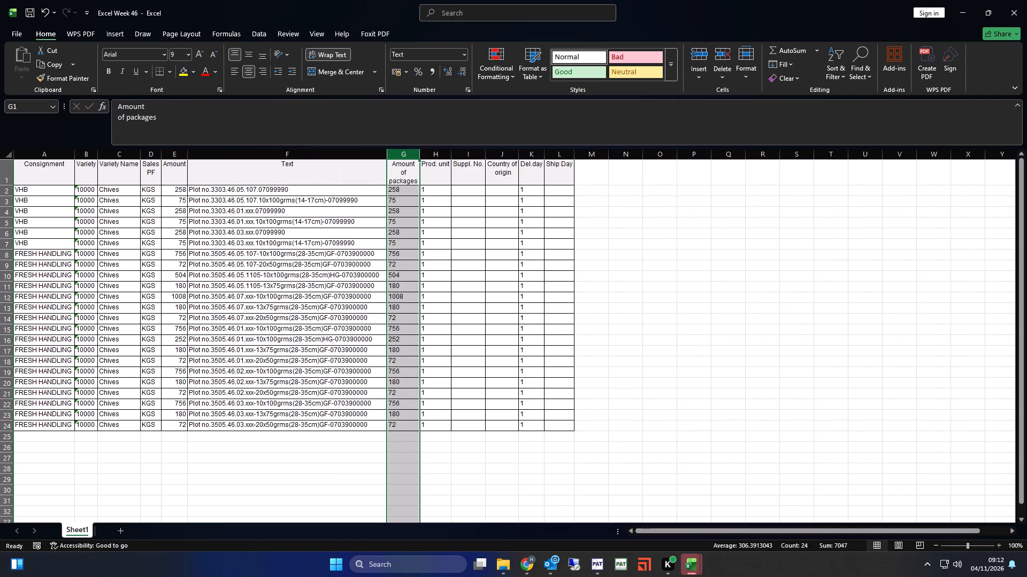
{"action": "key", "text": "ctrl+shift+Right"}
{"action": "key", "text": "ctrl+minus"}
Switch to the Excel Week 45 workbook, enable editing and look over its layout by weekday up to the title row.
{"action": "key", "text": "alt+Tab"}
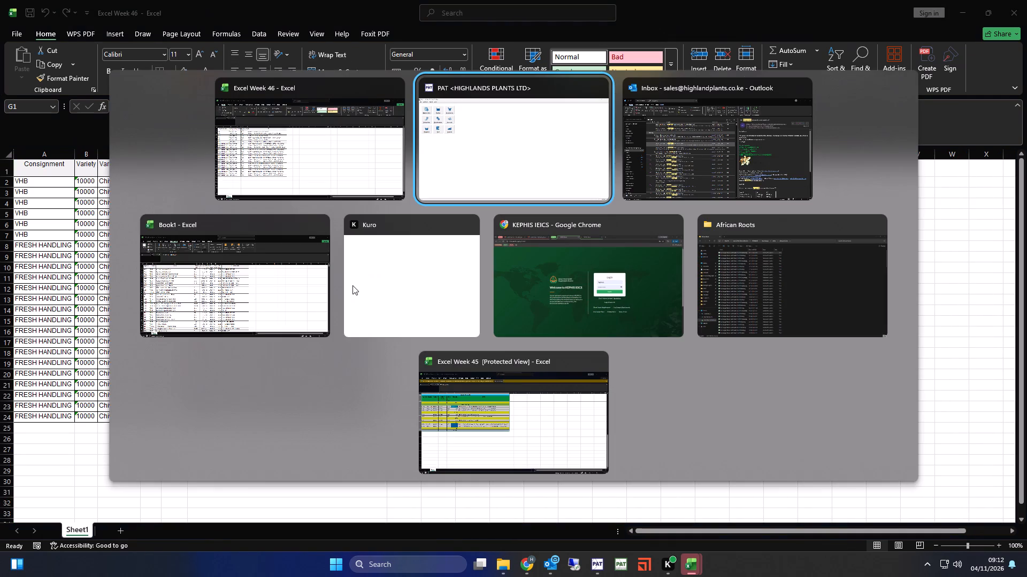
{"action": "key", "text": "alt+Tab"}
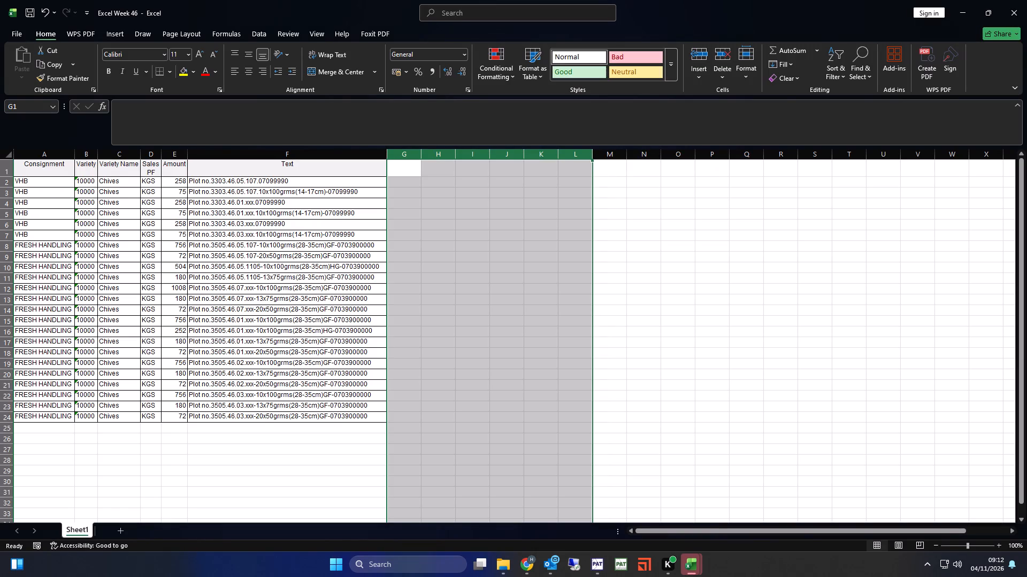
{"action": "key", "text": "alt+Tab"}
{"action": "left_click", "coordinate": [510, 401], "text": "alt"}
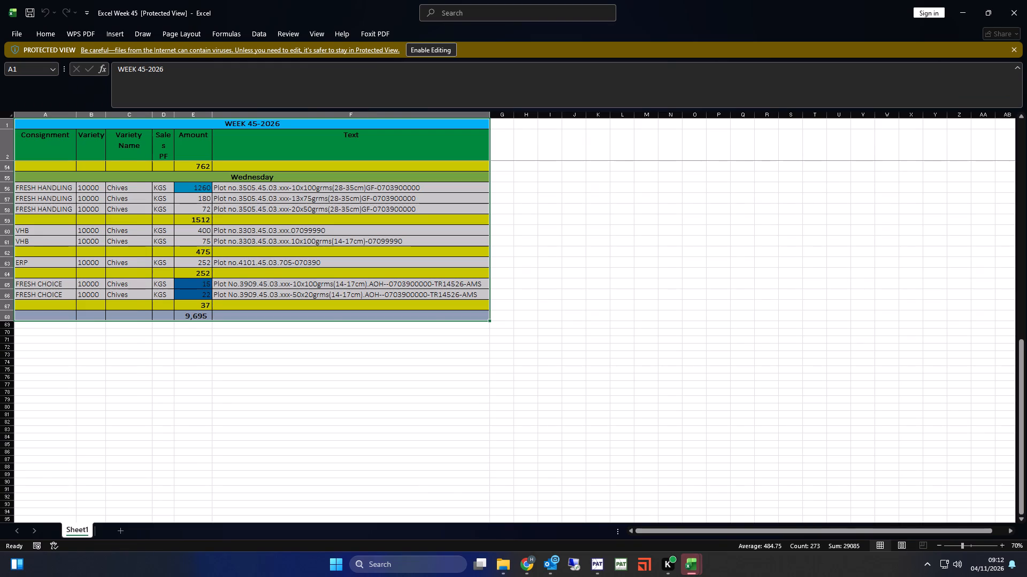
{"action": "scroll", "coordinate": [324, 357], "scroll_direction": "up", "scroll_amount": 8}
{"action": "left_click", "coordinate": [437, 50]}
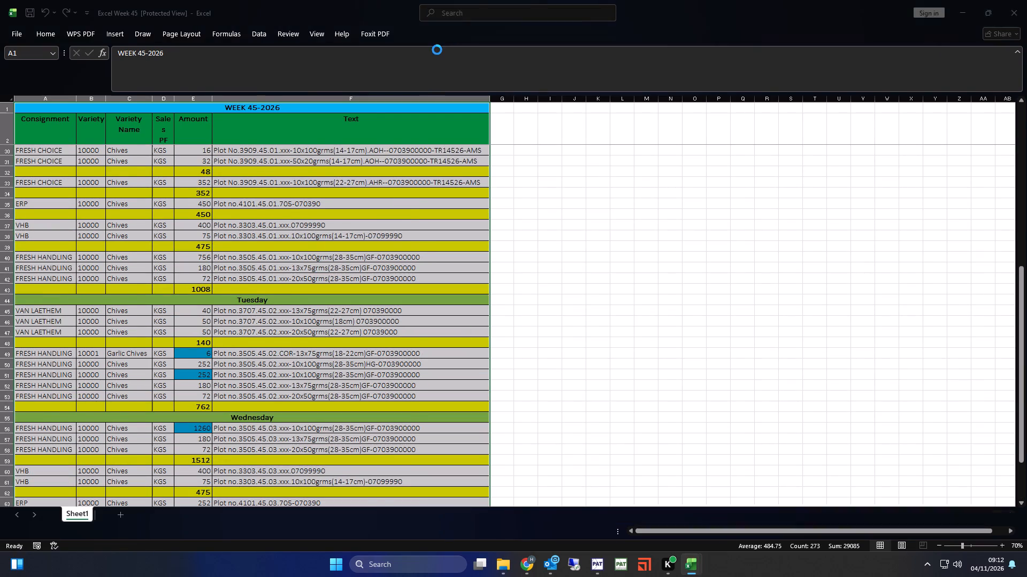
{"action": "scroll", "coordinate": [357, 326], "scroll_direction": "up", "scroll_amount": 5, "text": "ctrl"}
{"action": "scroll", "coordinate": [353, 331], "scroll_direction": "up", "scroll_amount": 6}
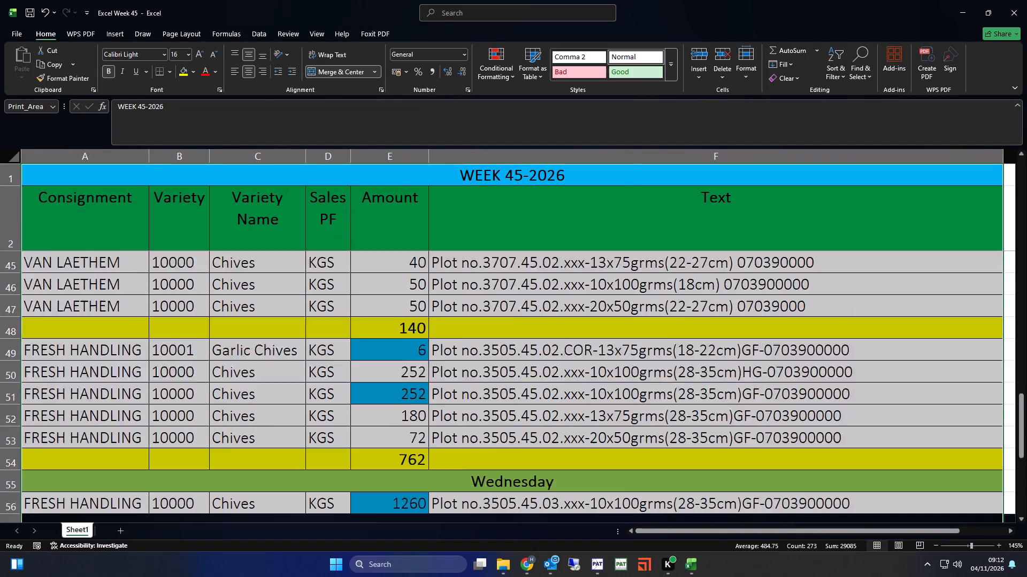
{"action": "scroll", "coordinate": [353, 331], "scroll_direction": "down", "scroll_amount": 3, "text": "ctrl"}
{"action": "scroll", "coordinate": [353, 331], "scroll_direction": "up", "scroll_amount": 20}
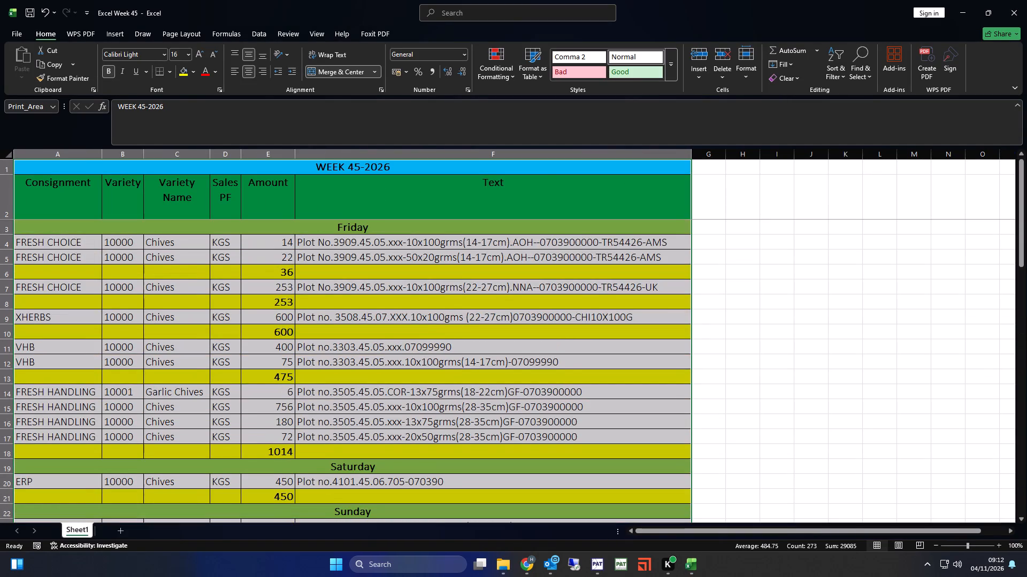
{"action": "scroll", "coordinate": [352, 330], "scroll_direction": "up", "scroll_amount": 11}
{"action": "left_click", "coordinate": [371, 247]}
Return to the Excel Week 46 workbook and insert five blank rows above the header row.
{"action": "key", "text": "alt+Tab"}
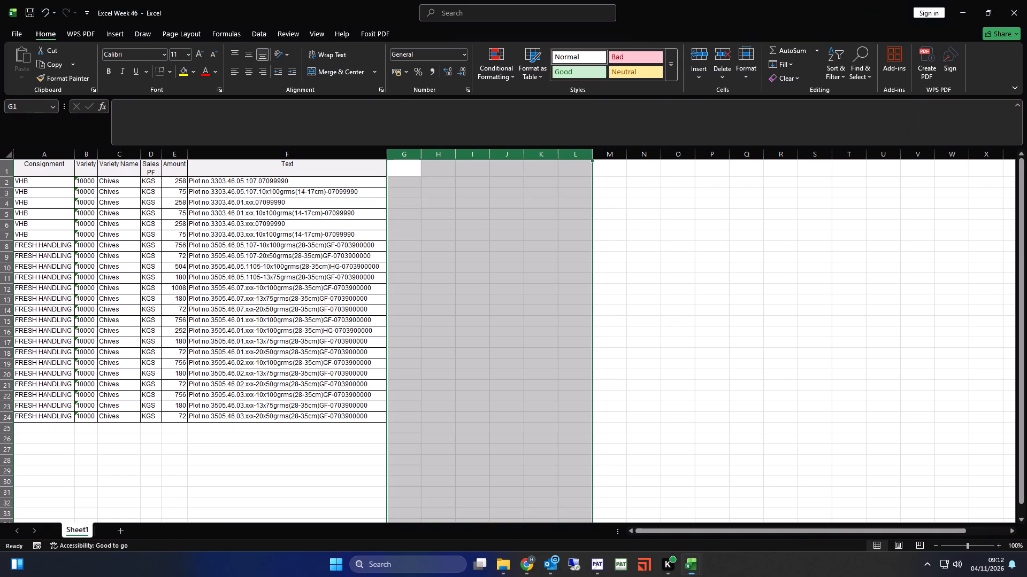
{"action": "left_click_drag", "start_coordinate": [1, 171], "coordinate": [0, 170]}
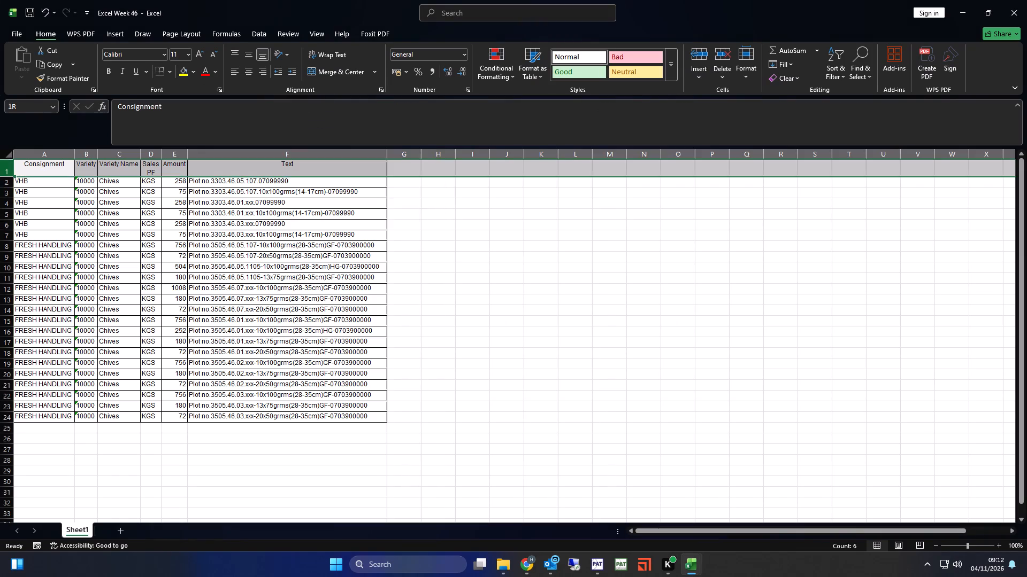
{"action": "left_click_drag", "start_coordinate": [0, 170], "coordinate": [17, 212]}
{"action": "key", "text": "ctrl+plus"}
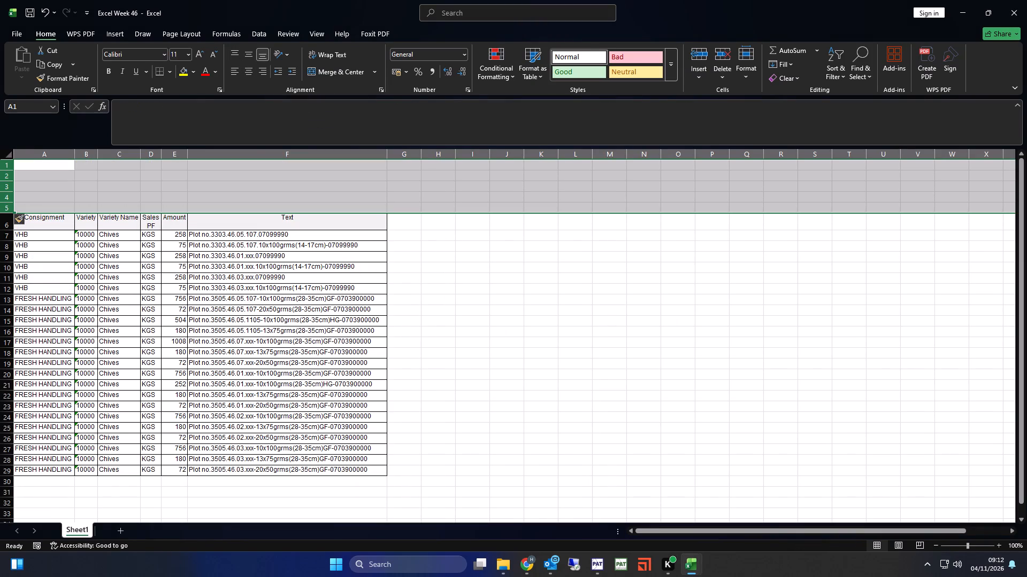
Insert five more blank rows above the header row of the Week 46 sheet.
{"action": "key", "text": "alt+Tab"}
{"action": "key", "text": "alt+Tab"}
{"action": "key", "text": "ctrl+plus"}
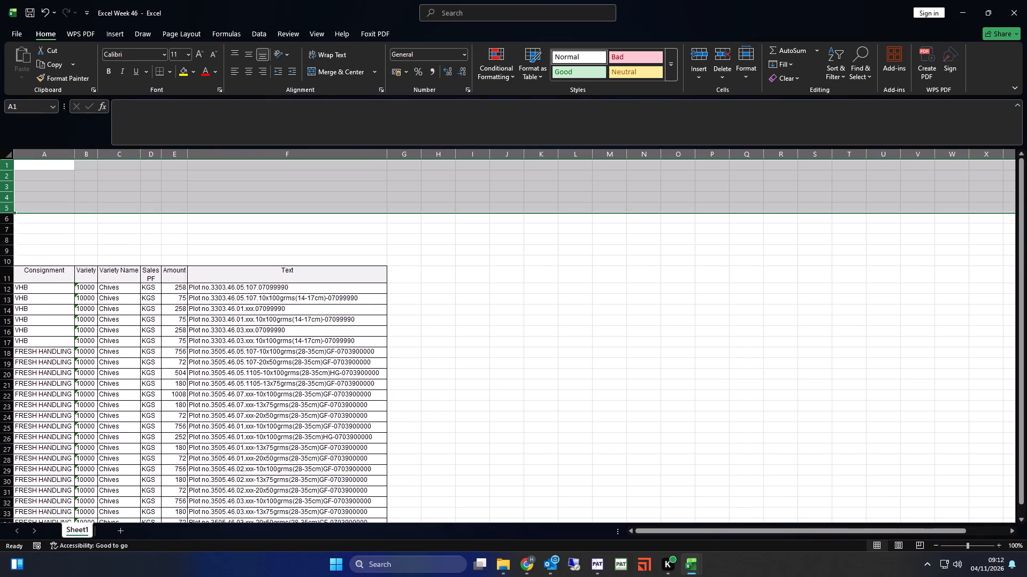
Copy rows 1 to 6 of the Excel Week 45 workbook and paste them from row 1 of the Excel Week 46 workbook.
{"action": "key", "text": "alt+Tab"}
{"action": "left_click_drag", "start_coordinate": [9, 163], "coordinate": [24, 279]}
{"action": "key", "text": "ctrl+c"}
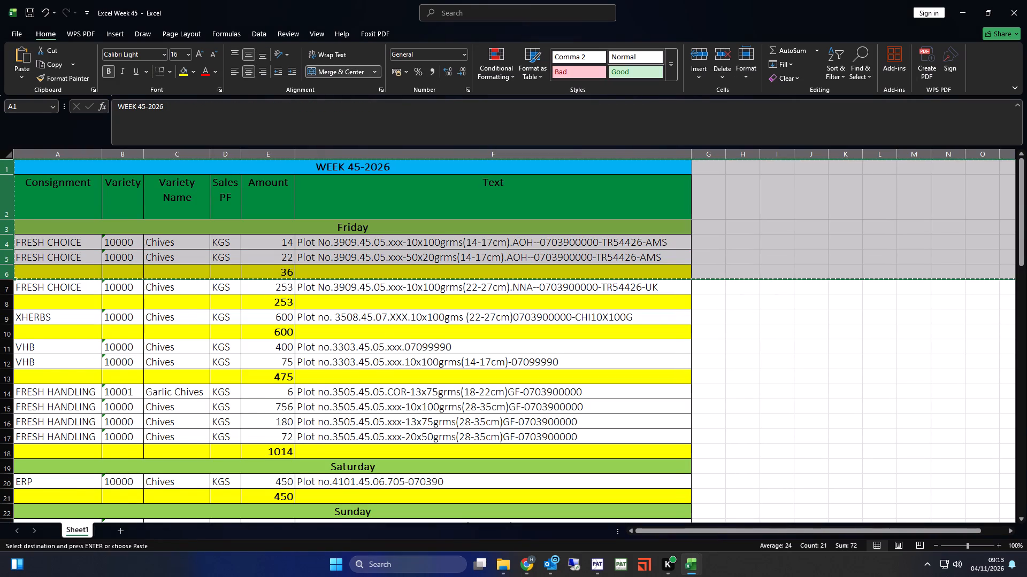
{"action": "key", "text": "alt+Tab"}
{"action": "left_click", "coordinate": [5, 166]}
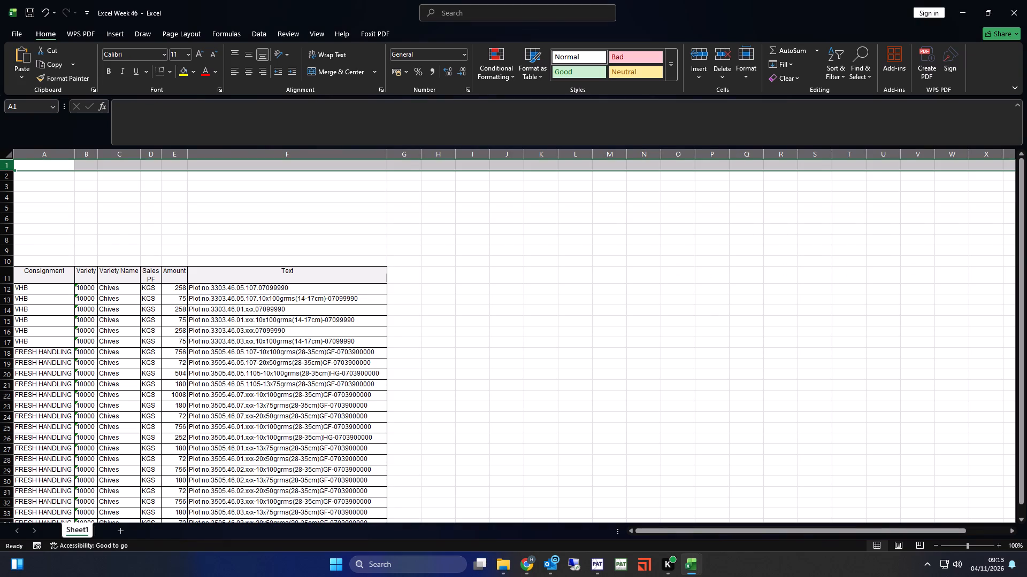
{"action": "key", "text": "ctrl+v"}
{"action": "left_click", "coordinate": [537, 301]}
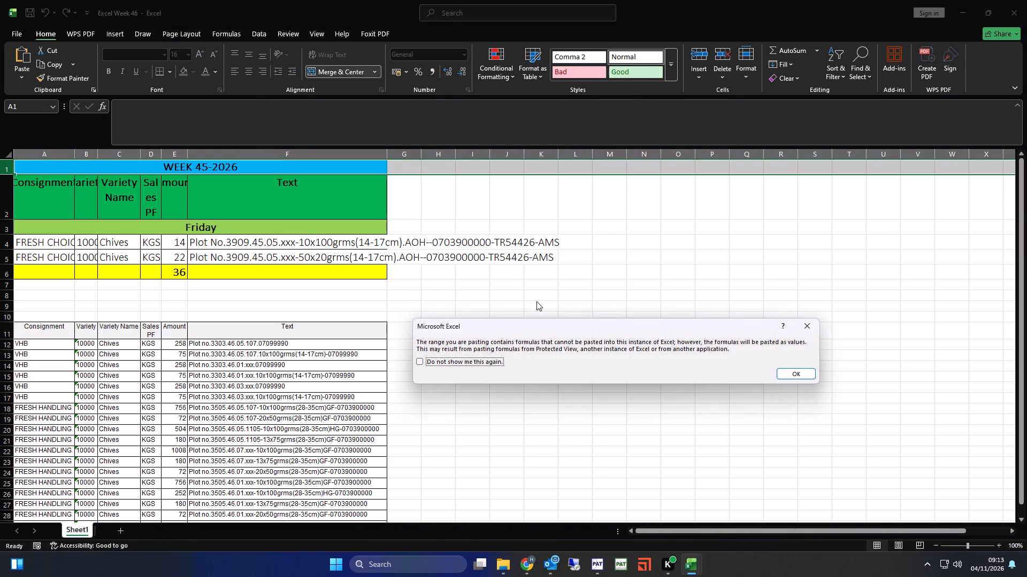
{"action": "left_click", "coordinate": [483, 256]}
{"action": "left_click", "coordinate": [803, 371]}
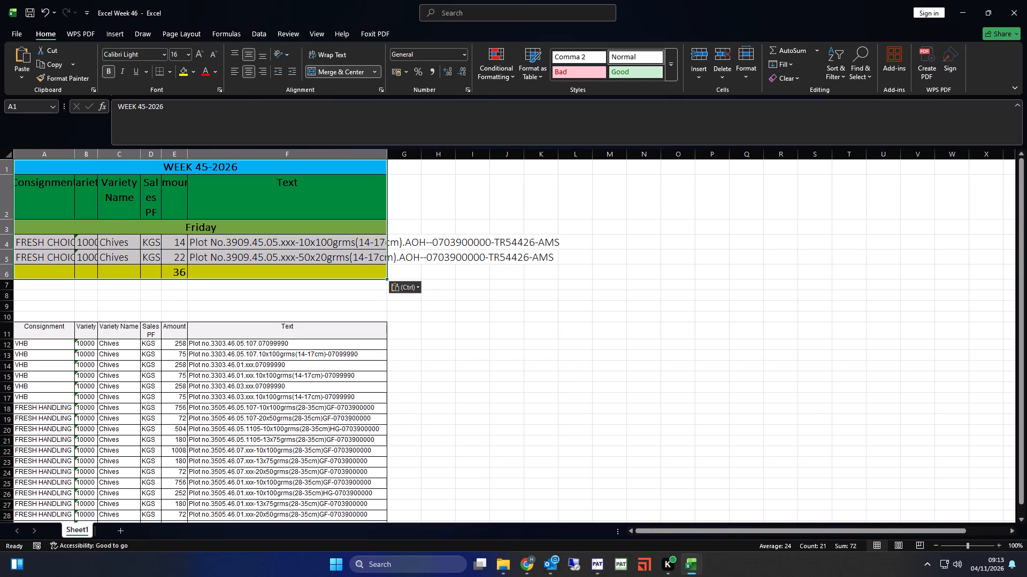
Autofit the widths of the Consignment through Text columns to the pasted content.
{"action": "double_click", "coordinate": [384, 154]}
{"action": "left_click_drag", "start_coordinate": [174, 157], "coordinate": [35, 156]}
{"action": "double_click", "coordinate": [73, 156]}
{"action": "left_click", "coordinate": [287, 310]}
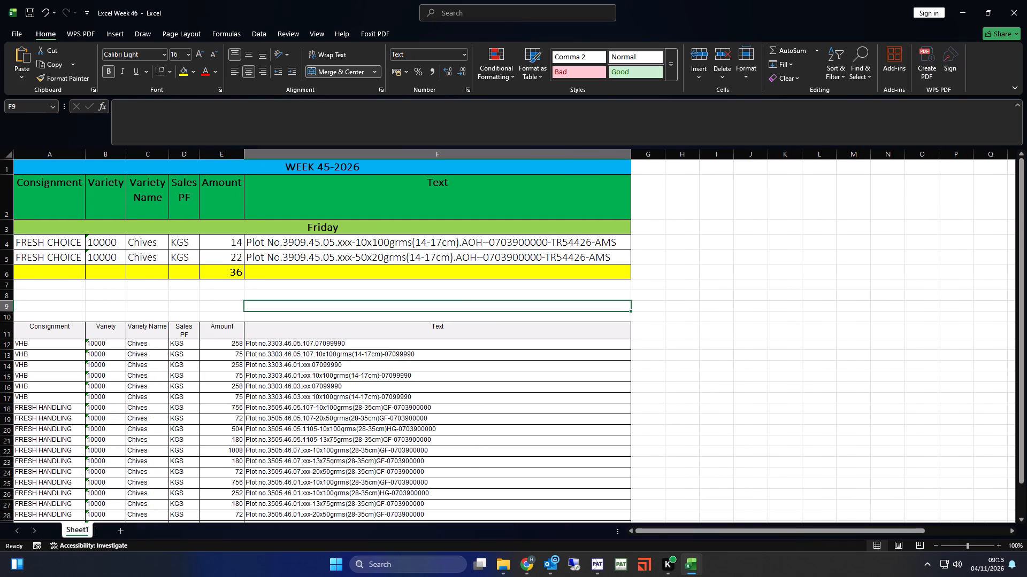
Apply the format of the second FRESH CHOICE row to all VHB and FRESH HANDLING data rows with Format Painter.
{"action": "left_click", "coordinate": [0, 258]}
{"action": "left_click", "coordinate": [67, 82]}
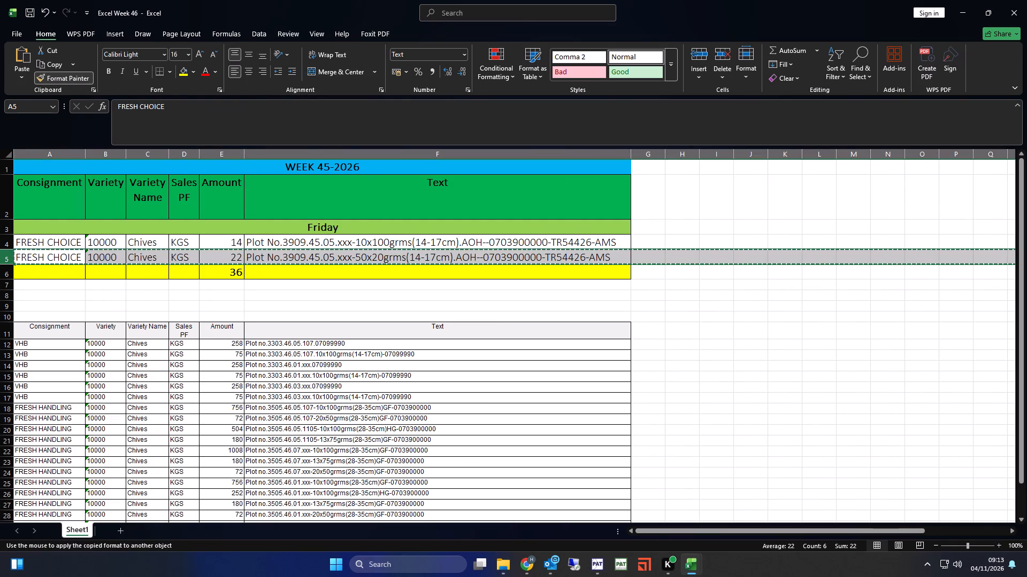
{"action": "left_click_drag", "start_coordinate": [3, 346], "coordinate": [51, 549]}
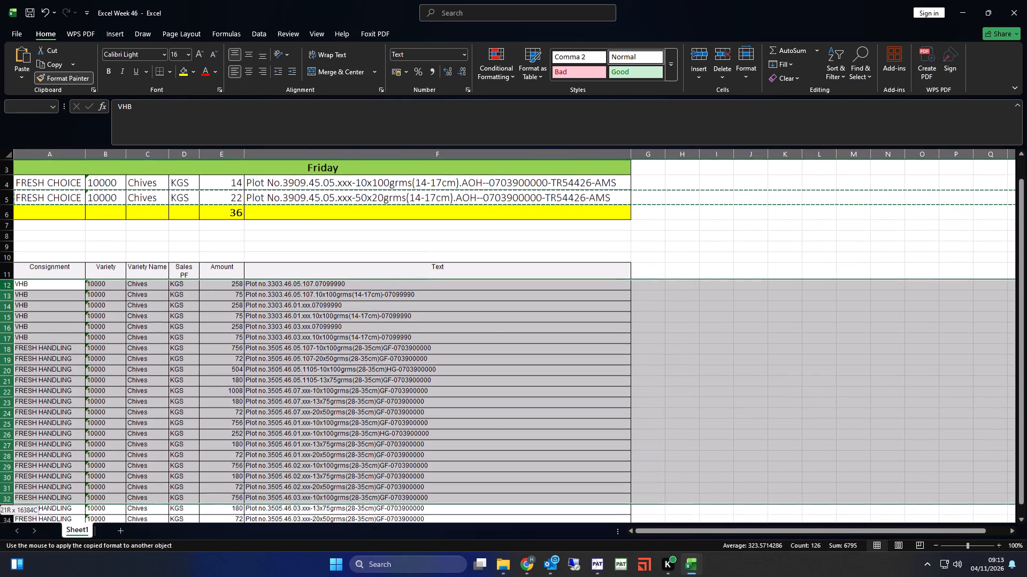
{"action": "left_click_drag", "start_coordinate": [51, 549], "coordinate": [49, 505]}
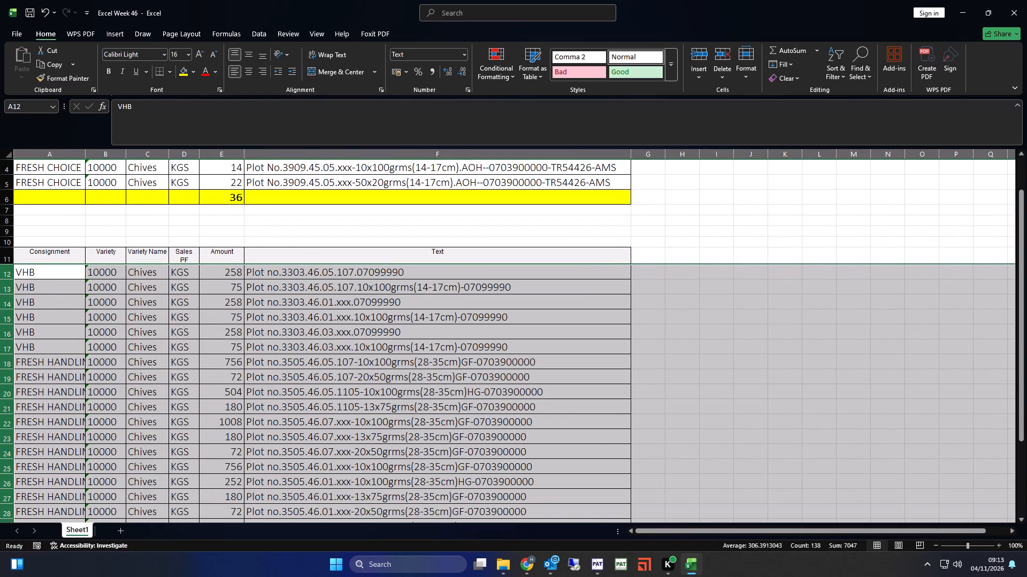
Delete the original unformatted header row directly above the first VHB row.
{"action": "left_click", "coordinate": [9, 254]}
{"action": "key", "text": "ctrl+minus"}
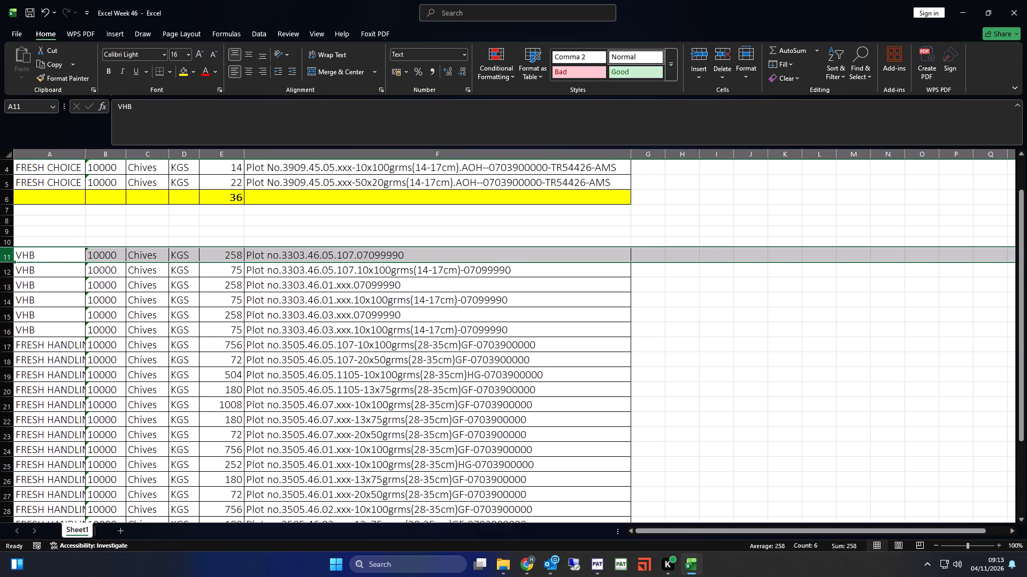
{"action": "scroll", "coordinate": [252, 396], "scroll_direction": "up", "scroll_amount": 3}
{"action": "left_click", "coordinate": [257, 307]}
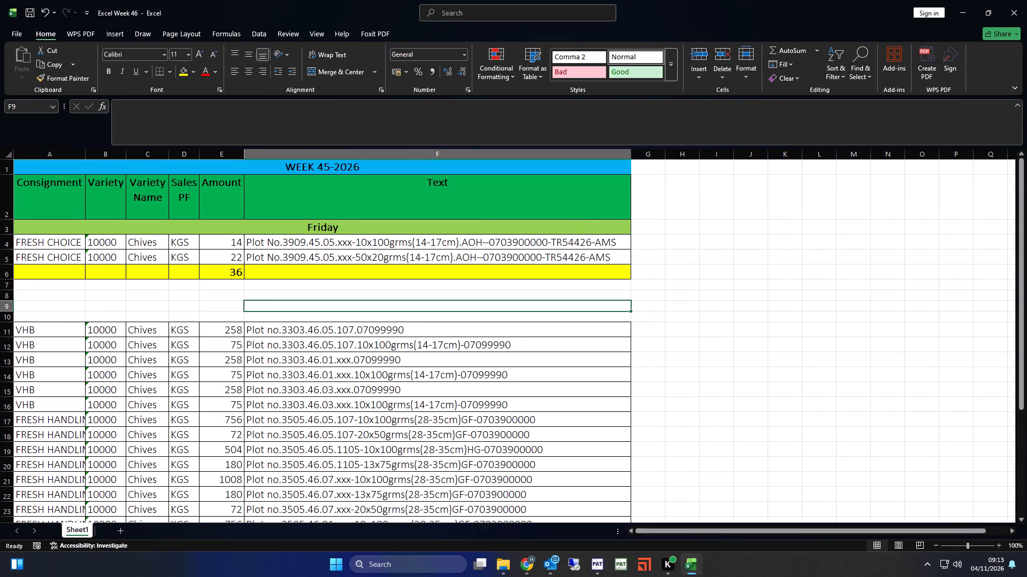
Change the title in row 1 to WEEK 46-2026 and save the workbook.
{"action": "left_click", "coordinate": [336, 169]}
{"action": "left_click", "coordinate": [145, 110]}
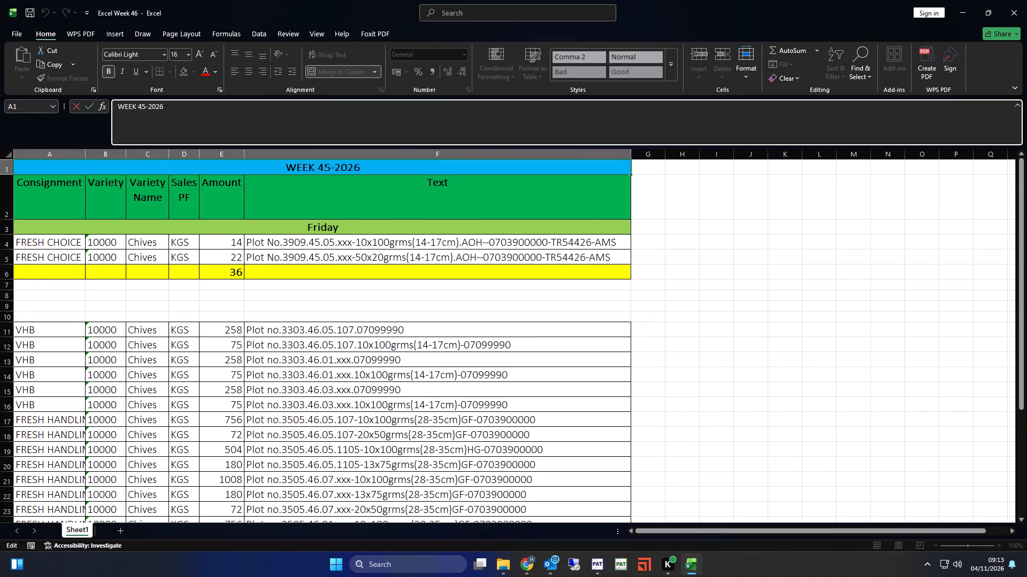
{"action": "key", "text": "BackSpace"}
{"action": "key", "text": "6"}
{"action": "key", "text": "Return"}
{"action": "key", "text": "ctrl+s"}
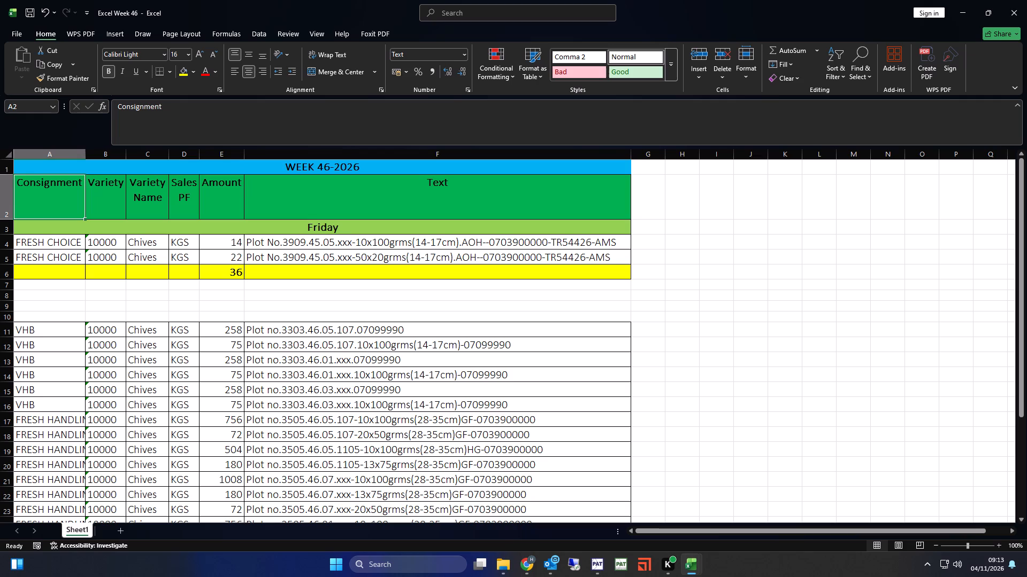
Delete the two FRESH CHOICE rows under Friday and the blank rows above the VHB data, and save the workbook.
{"action": "left_click_drag", "start_coordinate": [10, 243], "coordinate": [14, 256]}
{"action": "key", "text": "ctrl+minus"}
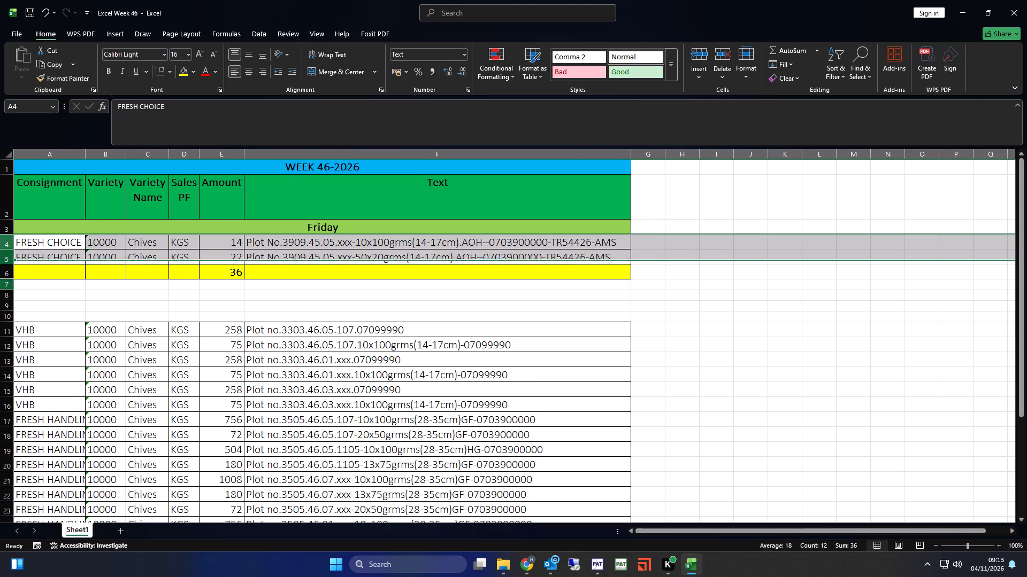
{"action": "left_click", "coordinate": [47, 254]}
{"action": "left_click_drag", "start_coordinate": [7, 255], "coordinate": [8, 270]}
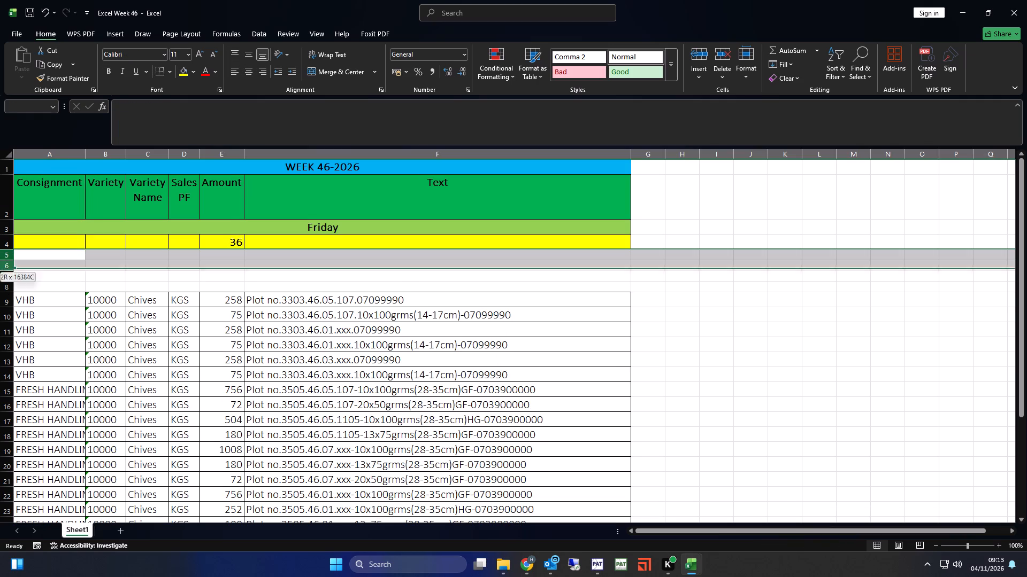
{"action": "left_click_drag", "start_coordinate": [8, 270], "coordinate": [11, 289]}
{"action": "key", "text": "ctrl+minus"}
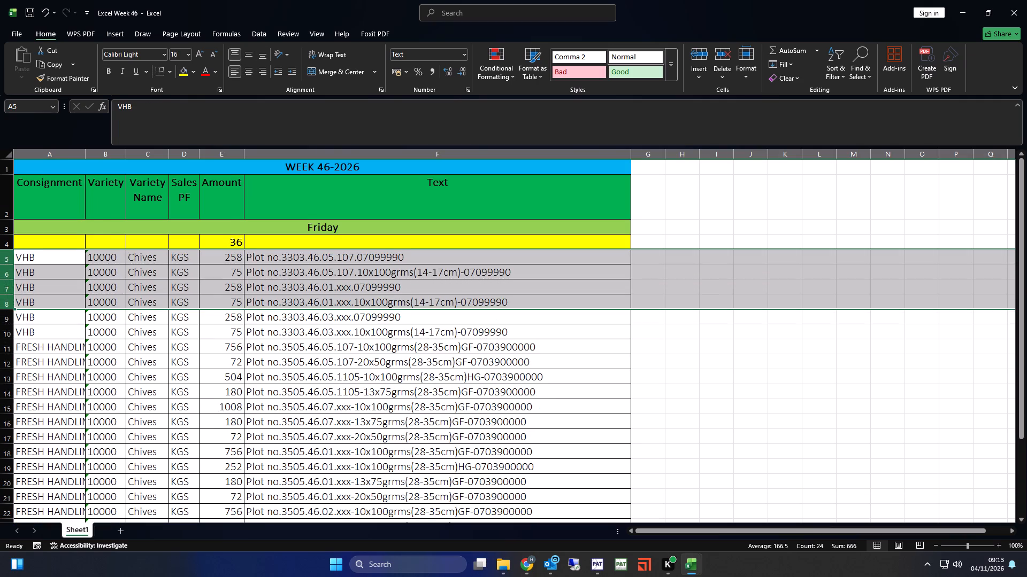
{"action": "left_click", "coordinate": [308, 345]}
{"action": "key", "text": "ctrl+s"}
Copy the blue grand total row from the Excel Week 45 workbook, paste it below the last Week 46 row and save.
{"action": "key", "text": "alt+Tab"}
{"action": "scroll", "coordinate": [253, 371], "scroll_direction": "down", "scroll_amount": 9}
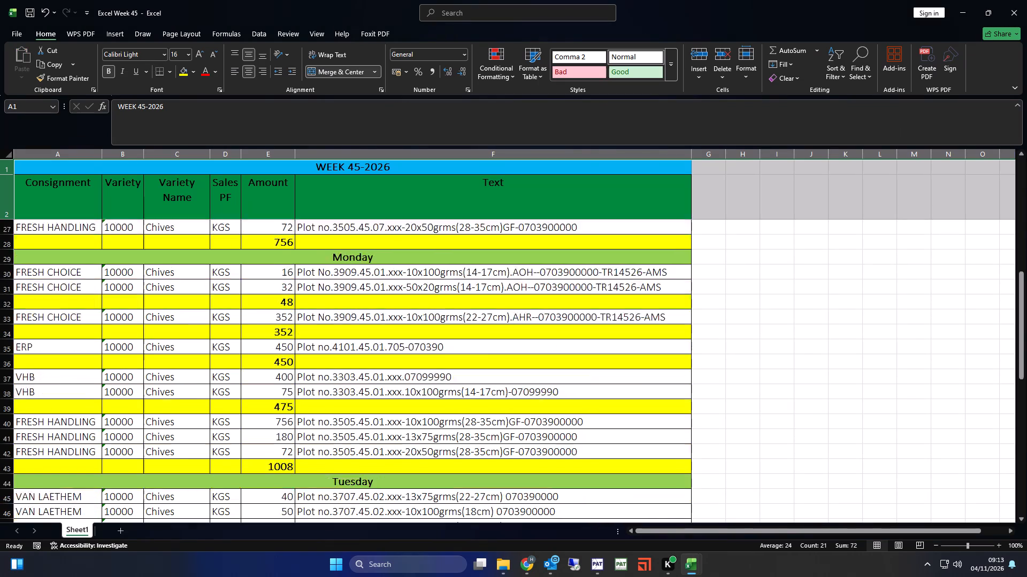
{"action": "scroll", "coordinate": [249, 375], "scroll_direction": "down", "scroll_amount": 8}
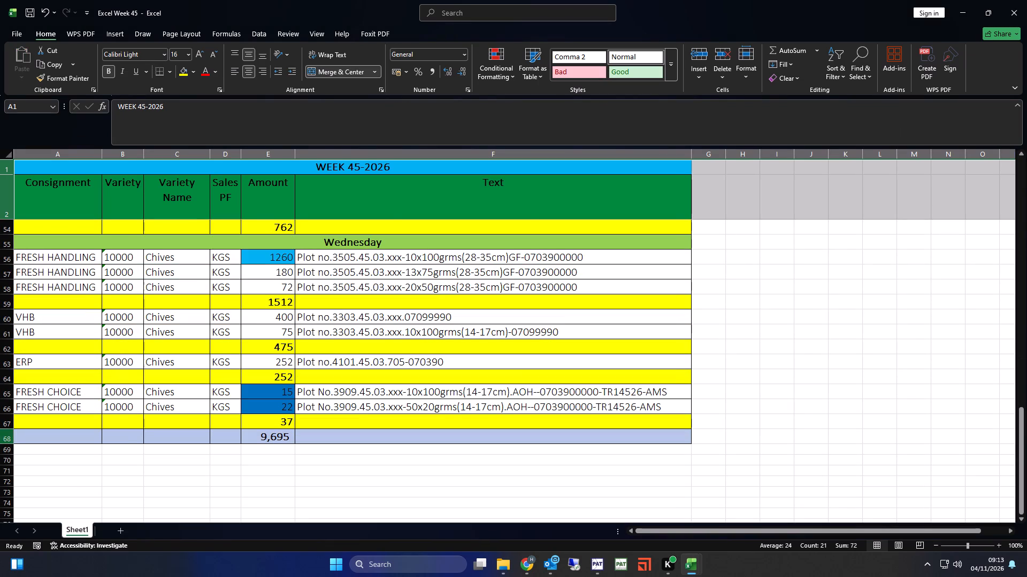
{"action": "left_click", "coordinate": [7, 434]}
{"action": "key", "text": "ctrl+c"}
{"action": "key", "text": "alt+Tab"}
{"action": "scroll", "coordinate": [119, 398], "scroll_direction": "down", "scroll_amount": 7}
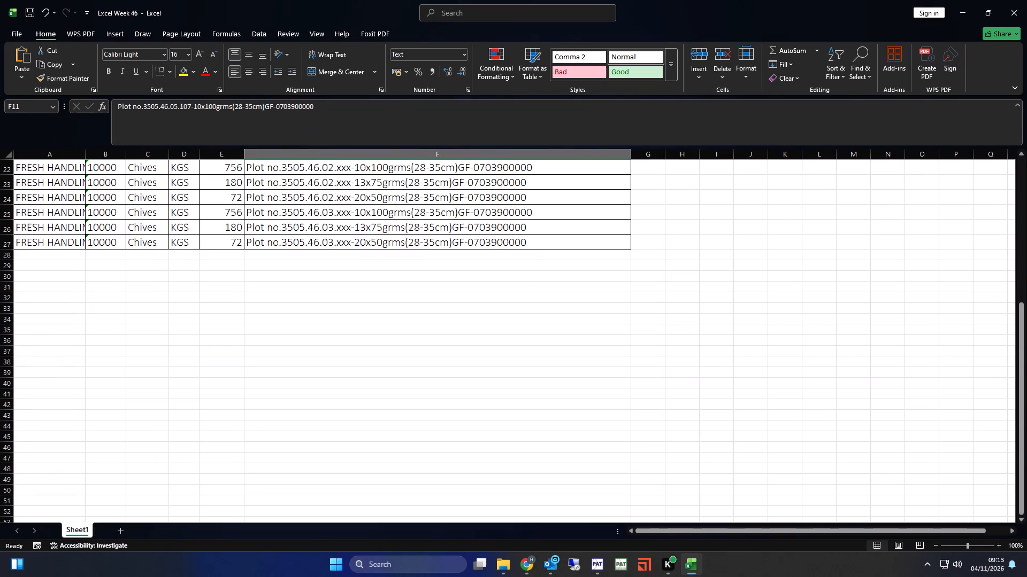
{"action": "left_click", "coordinate": [2, 256]}
{"action": "key", "text": "ctrl+v"}
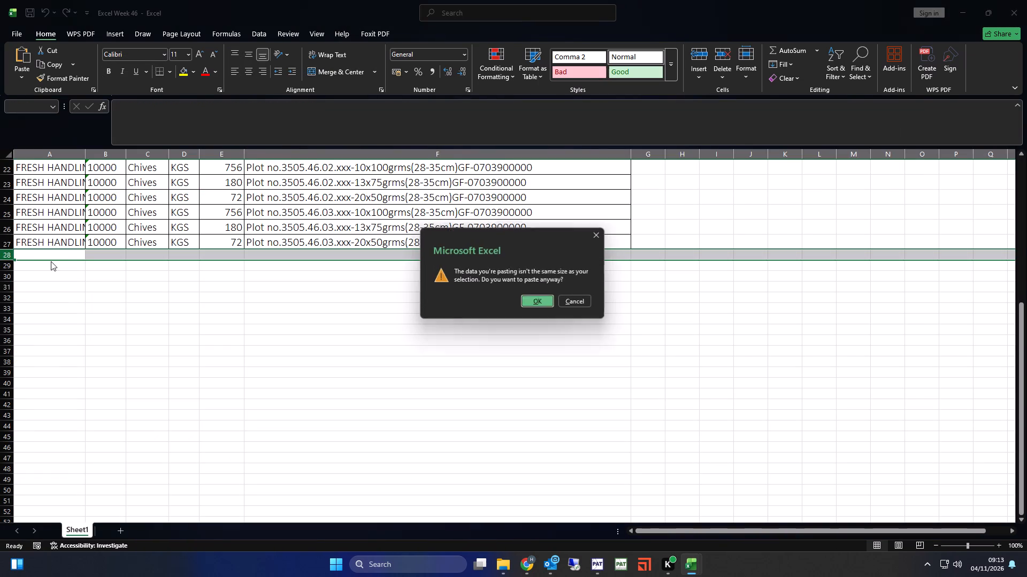
{"action": "left_click", "coordinate": [533, 303]}
{"action": "left_click", "coordinate": [787, 378]}
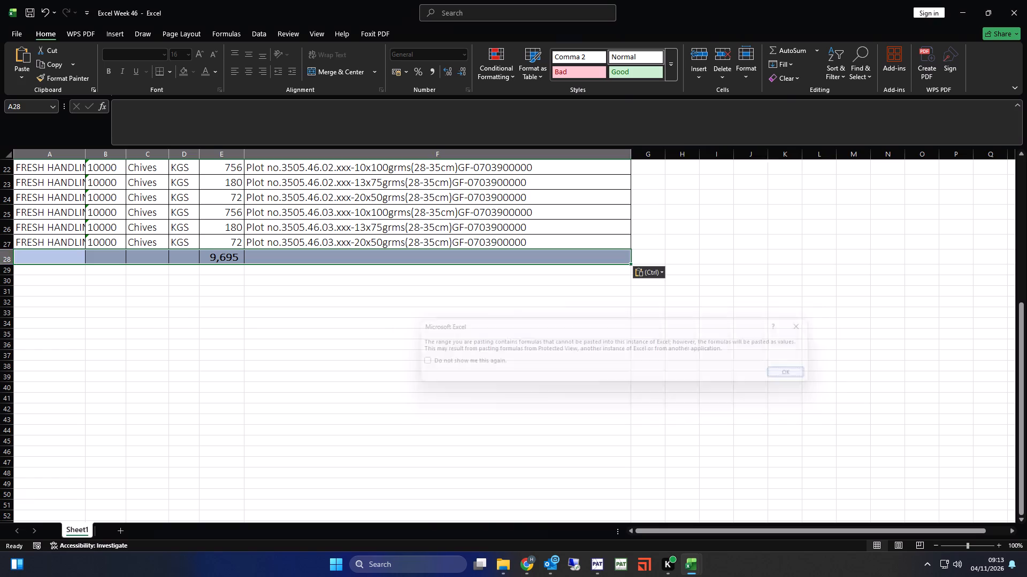
{"action": "scroll", "coordinate": [186, 357], "scroll_direction": "up", "scroll_amount": 7}
{"action": "left_click", "coordinate": [380, 343]}
{"action": "key", "text": "ctrl+s"}
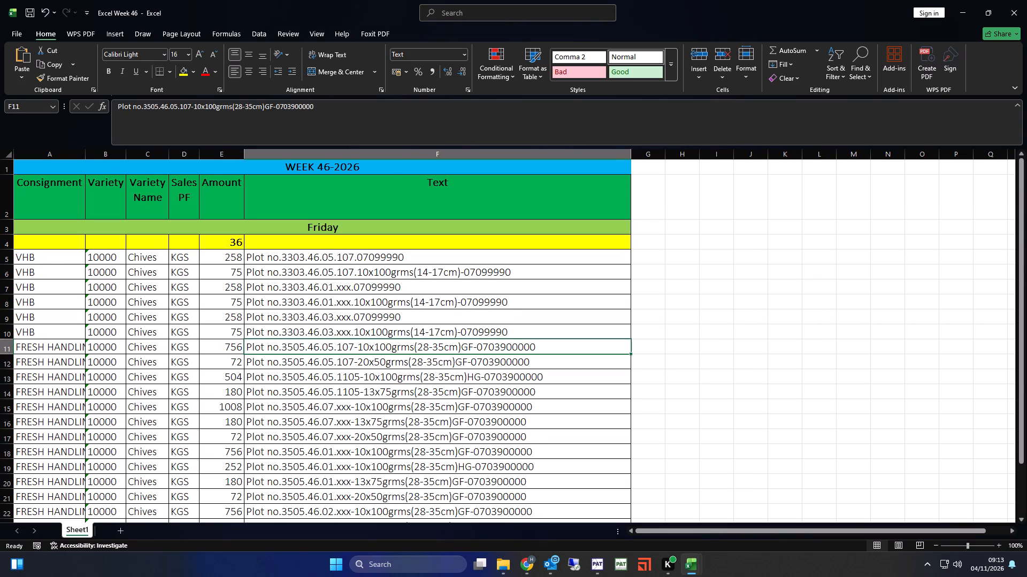
Autofit the Text and Consignment columns to the week 46 data, saving the workbook.
{"action": "double_click", "coordinate": [631, 154]}
{"action": "left_click", "coordinate": [411, 378]}
{"action": "key", "text": "ctrl+s"}
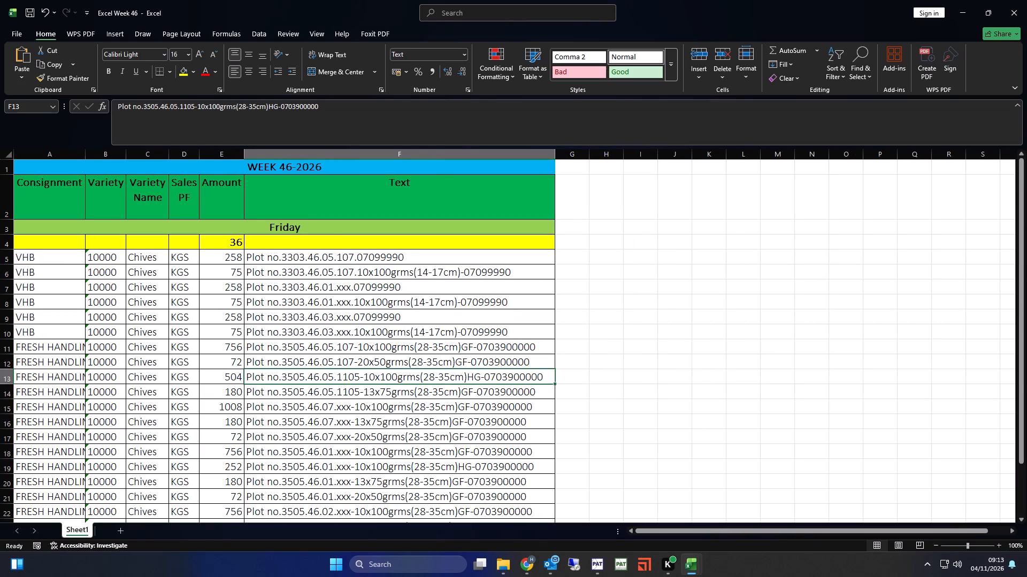
{"action": "double_click", "coordinate": [83, 155]}
{"action": "left_click", "coordinate": [284, 350]}
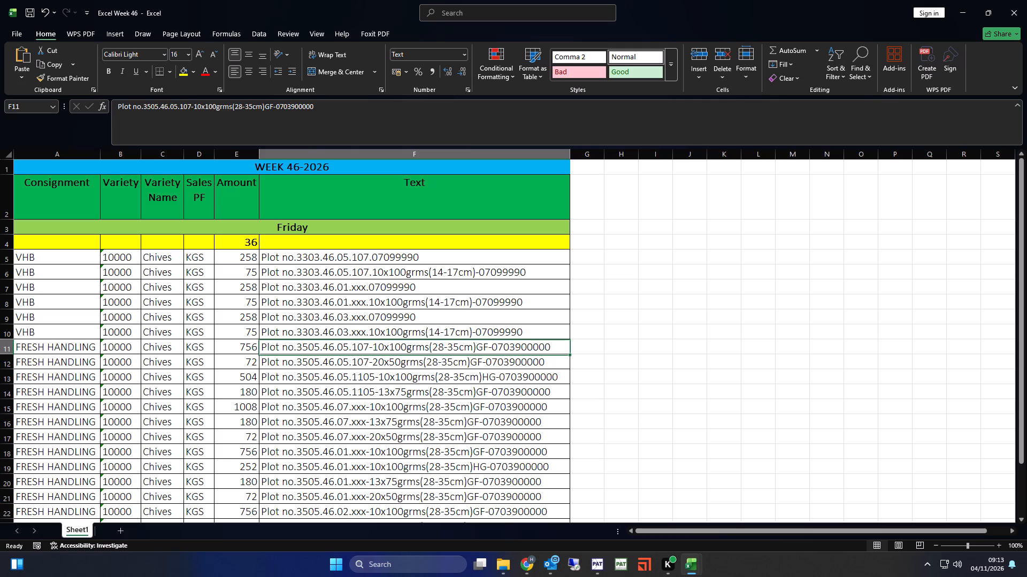
Insert a blank row above the first VHB 3303.46.01 row and another above the first FRESH HANDLING row.
{"action": "left_click", "coordinate": [328, 303]}
{"action": "left_click", "coordinate": [327, 282]}
{"action": "left_click", "coordinate": [327, 269]}
{"action": "left_click", "coordinate": [326, 259]}
{"action": "left_click", "coordinate": [326, 272]}
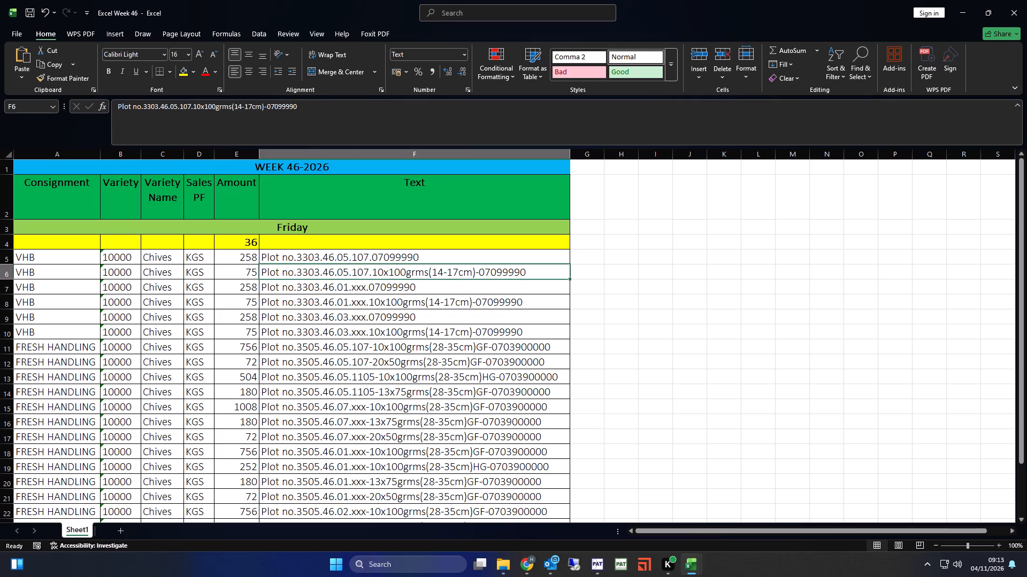
{"action": "left_click", "coordinate": [9, 285]}
{"action": "key", "text": "ctrl+plus"}
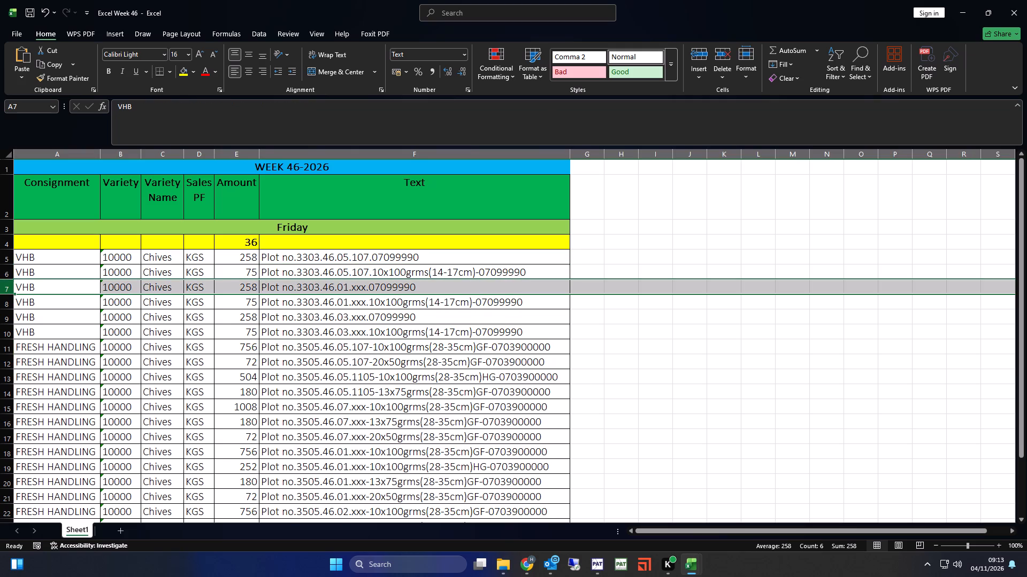
{"action": "left_click", "coordinate": [0, 329]}
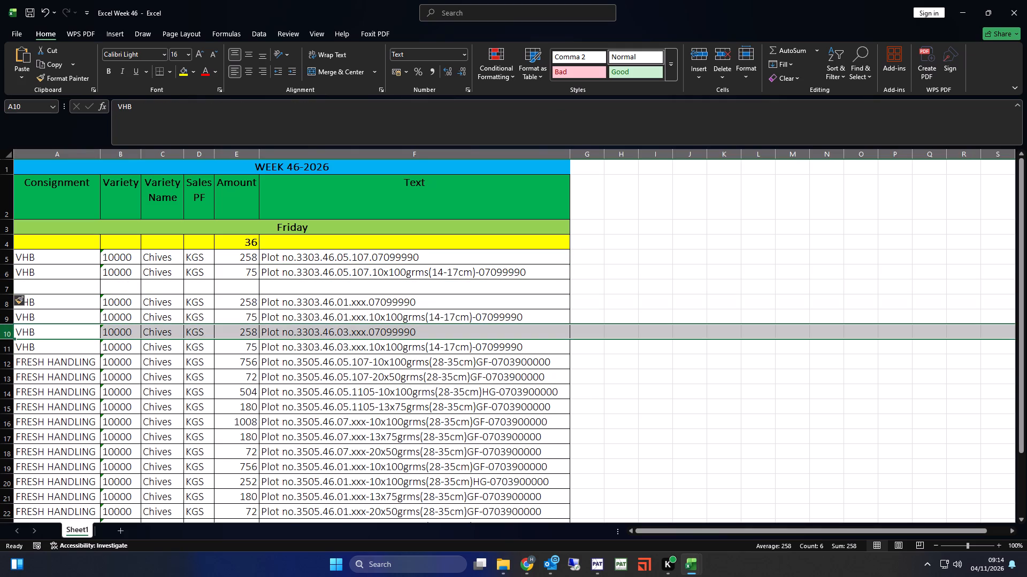
{"action": "left_click", "coordinate": [9, 362]}
{"action": "key", "text": "ctrl+plus"}
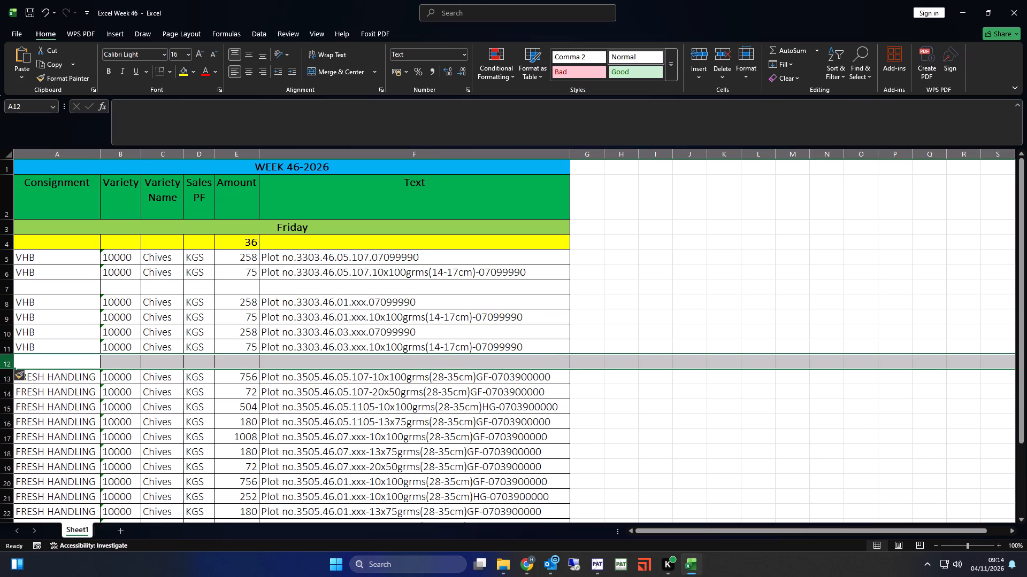
Insert a blank row above the FRESH HANDLING 3505.46.07 group and another above the 3505.46.01 group.
{"action": "scroll", "coordinate": [155, 376], "scroll_direction": "down", "scroll_amount": 1}
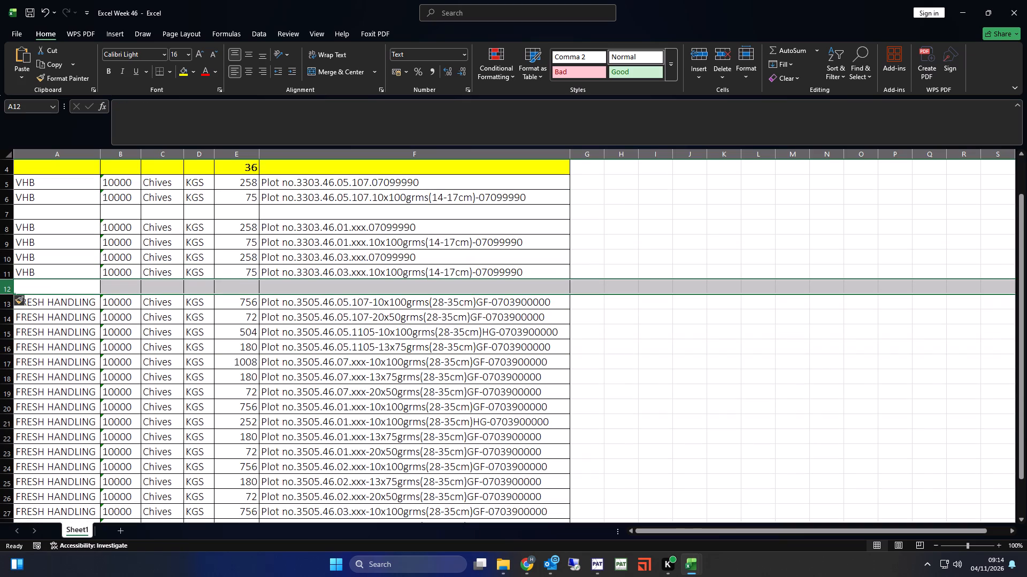
{"action": "left_click", "coordinate": [344, 364]}
{"action": "left_click", "coordinate": [5, 363]}
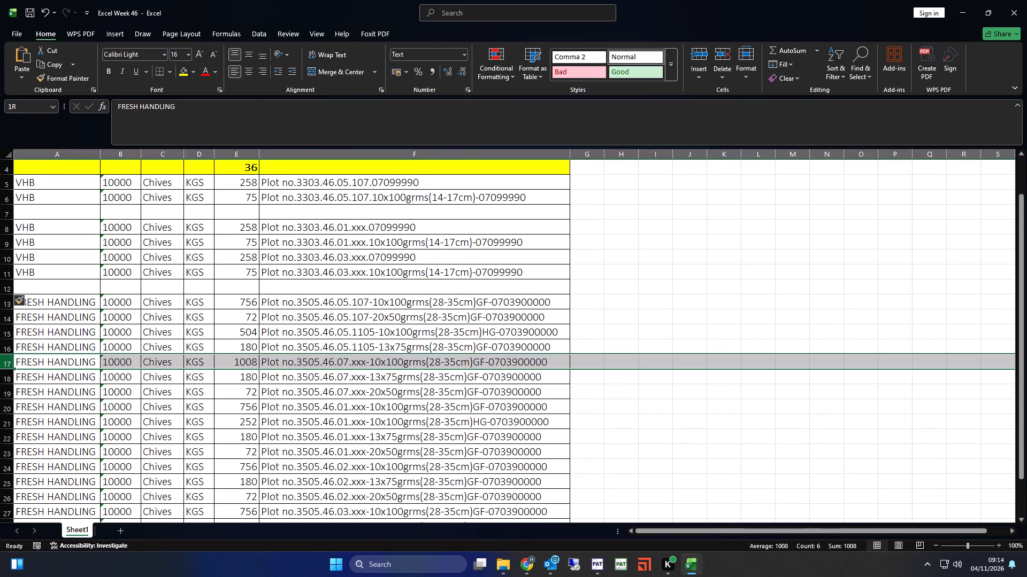
{"action": "key", "text": "ctrl+plus"}
{"action": "left_click", "coordinate": [343, 423]}
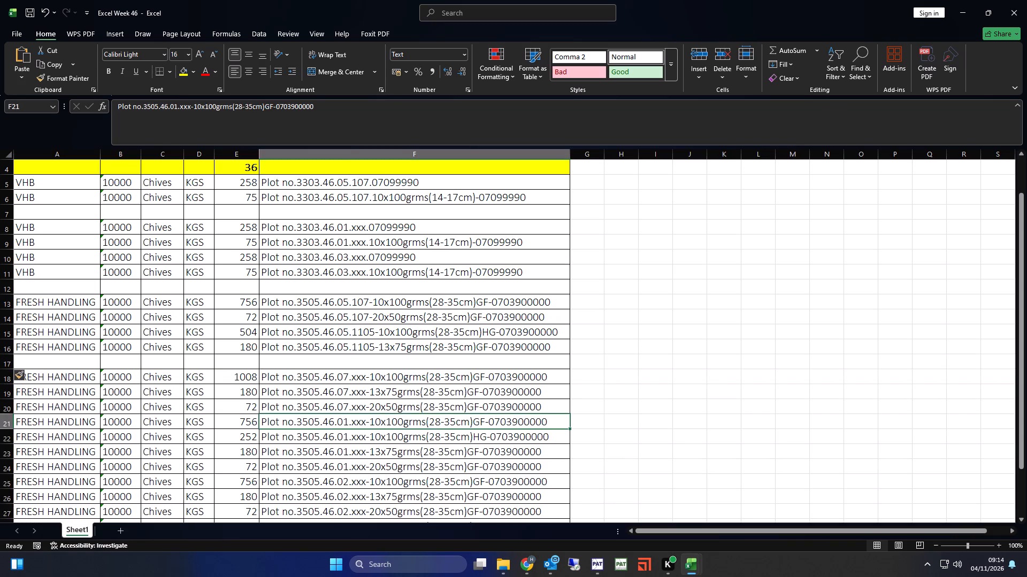
{"action": "left_click", "coordinate": [3, 425]}
{"action": "key", "text": "ctrl+plus"}
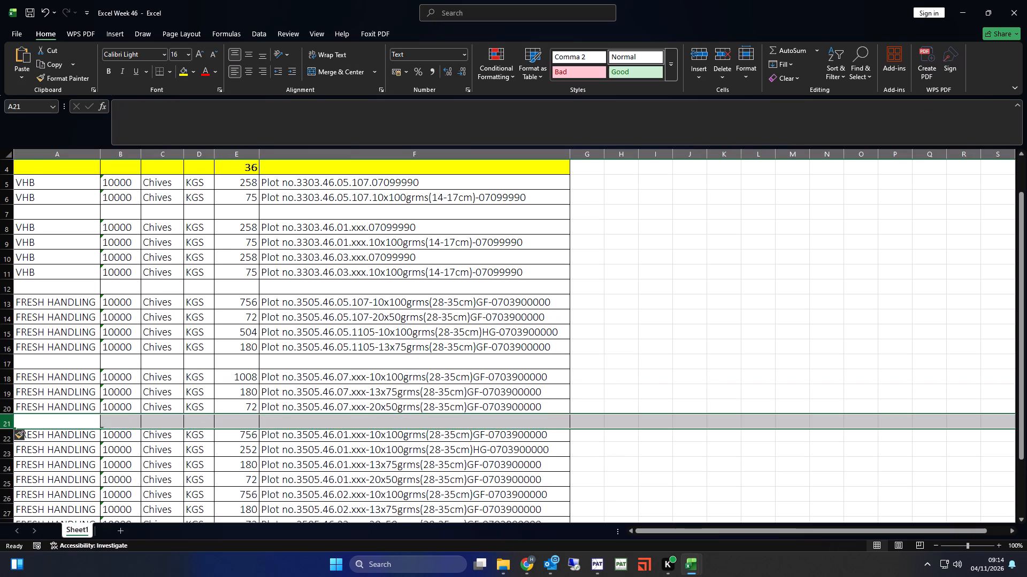
Insert a blank row above the FRESH HANDLING 3505.46.02 group and another above the 3505.46.03 group.
{"action": "scroll", "coordinate": [28, 431], "scroll_direction": "down", "scroll_amount": 2}
{"action": "left_click", "coordinate": [342, 405]}
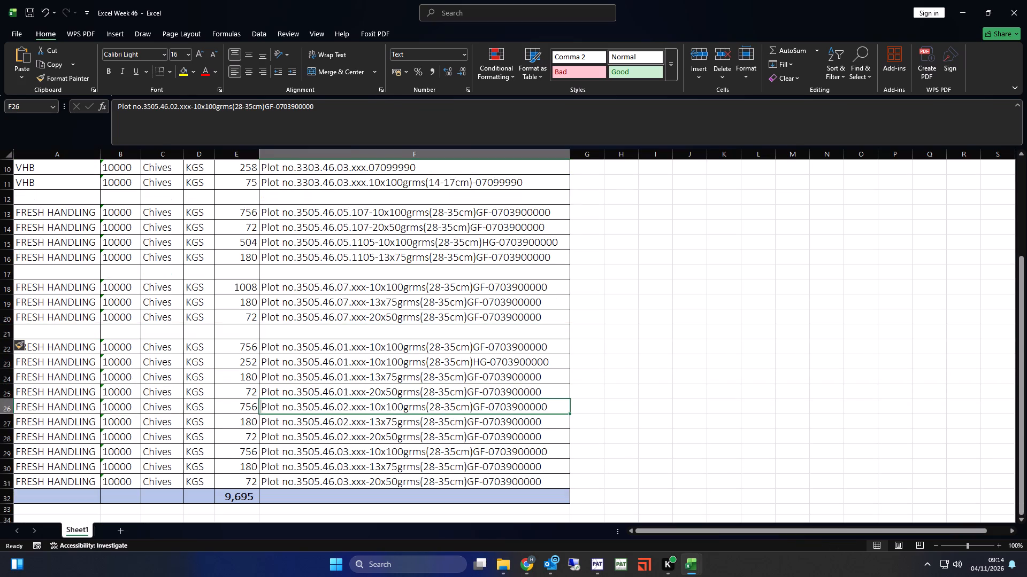
{"action": "left_click", "coordinate": [5, 408]}
{"action": "key", "text": "ctrl+plus"}
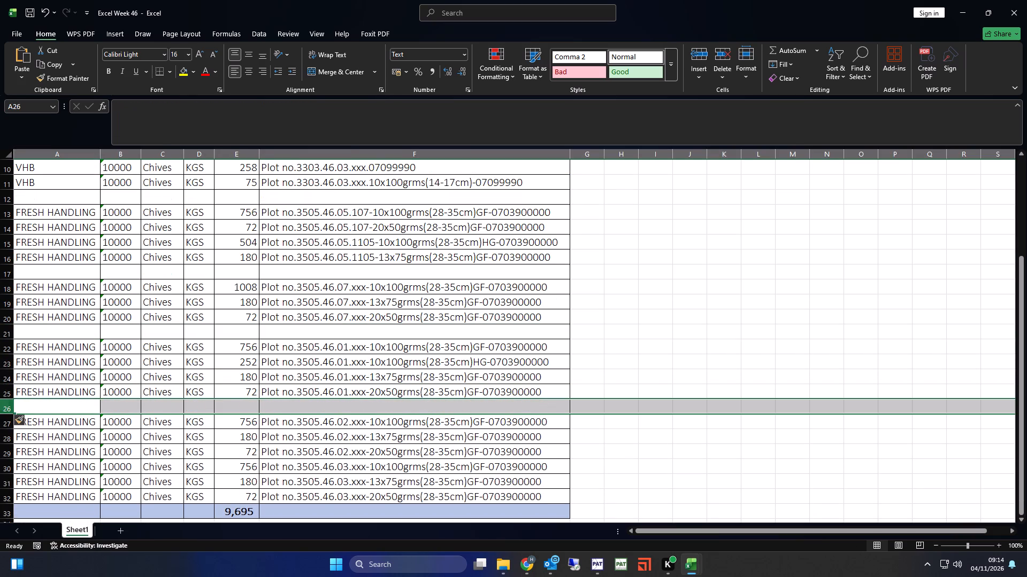
{"action": "left_click", "coordinate": [352, 469]}
{"action": "left_click", "coordinate": [6, 467]}
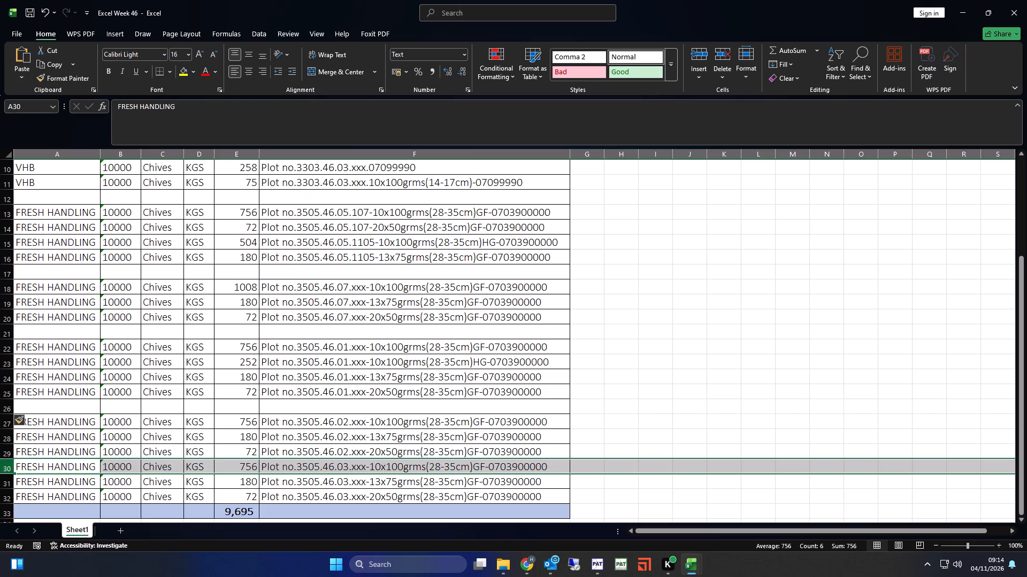
{"action": "key", "text": "ctrl+plus"}
Move the two VHB 3303.46.01 rows directly below the FRESH HANDLING 3505.46.07 group and insert two blank rows above them.
{"action": "scroll", "coordinate": [74, 443], "scroll_direction": "up", "scroll_amount": 3}
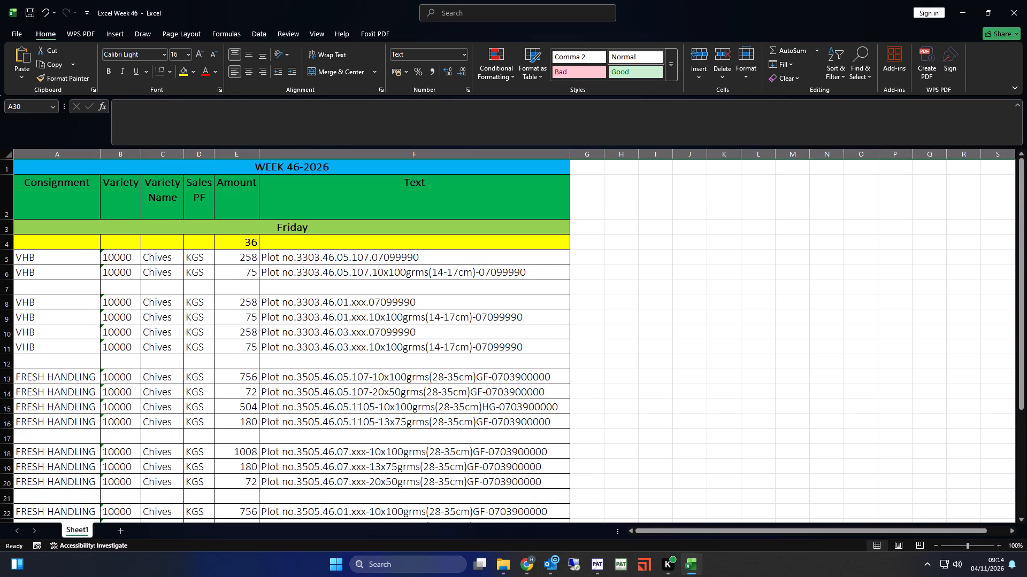
{"action": "left_click_drag", "start_coordinate": [10, 303], "coordinate": [12, 315]}
{"action": "key", "text": "ctrl+x"}
{"action": "scroll", "coordinate": [239, 416], "scroll_direction": "down", "scroll_amount": 3}
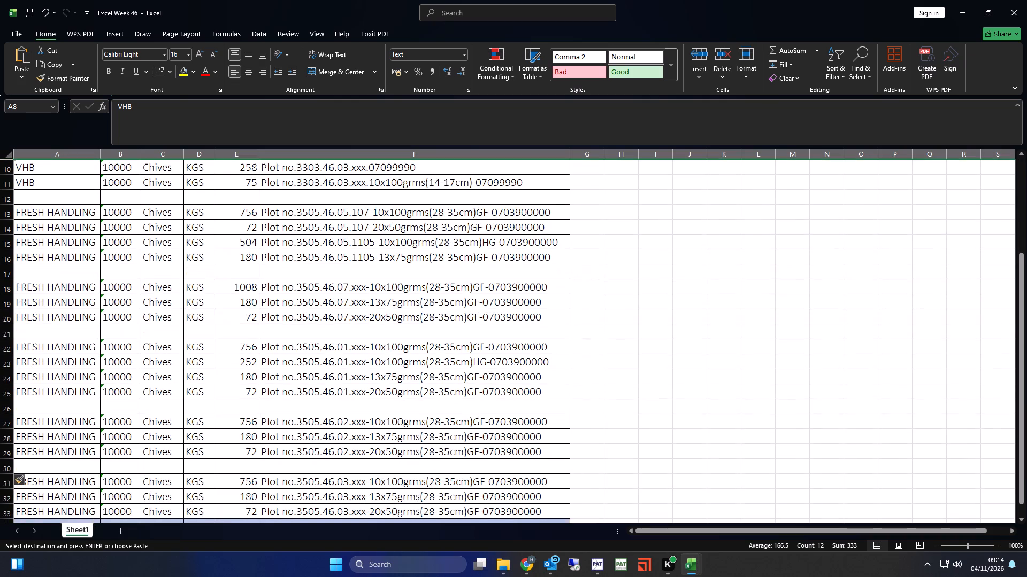
{"action": "left_click", "coordinate": [8, 332]}
{"action": "key", "text": "ctrl+plus"}
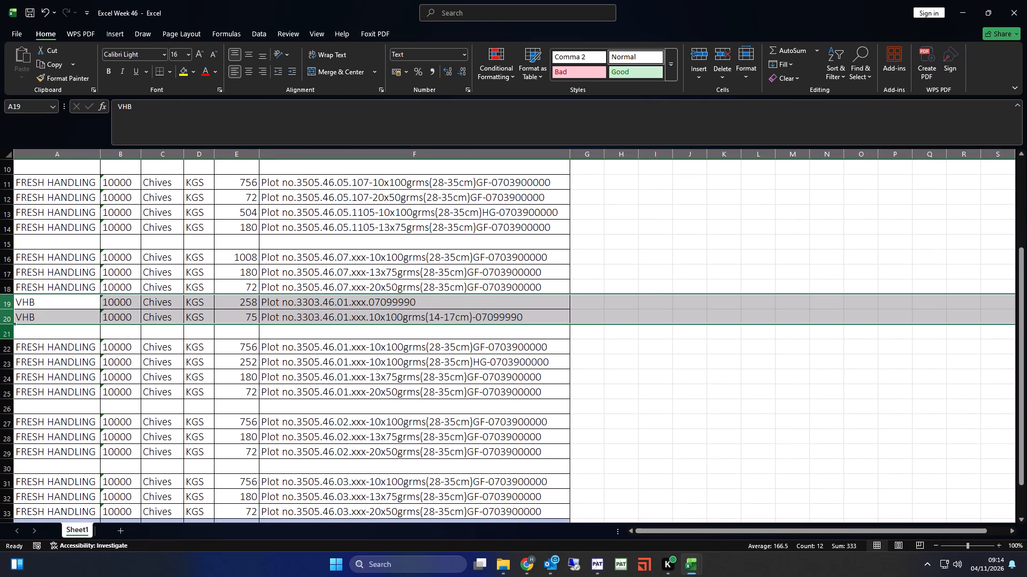
{"action": "left_click", "coordinate": [4, 302]}
{"action": "key", "text": "ctrl+plus"}
{"action": "key", "text": "ctrl+plus"}
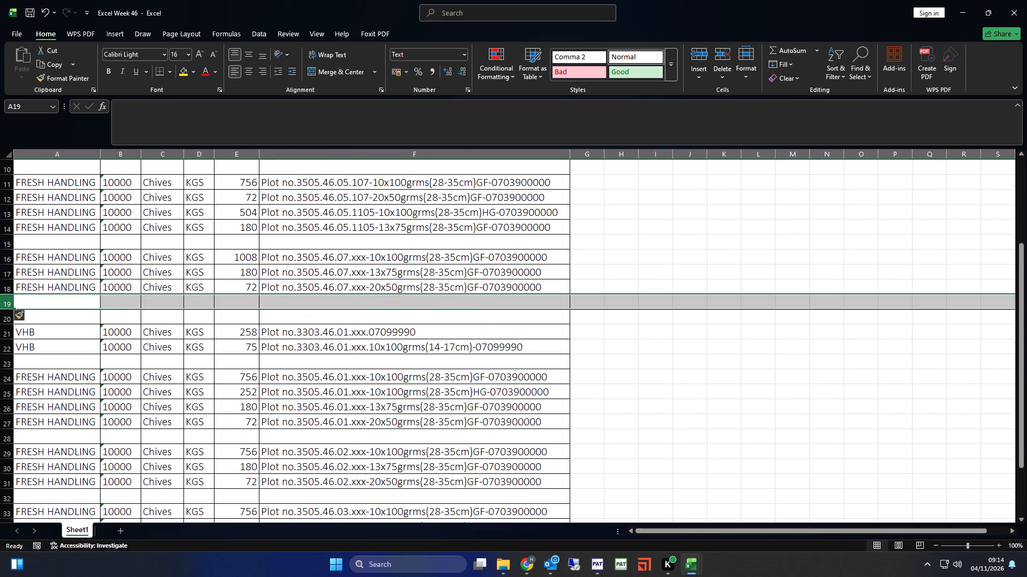
Move the two VHB 3303.46.03 rows directly below the FRESH HANDLING 3505.46.02 group and insert two blank rows above them.
{"action": "scroll", "coordinate": [45, 338], "scroll_direction": "up", "scroll_amount": 5}
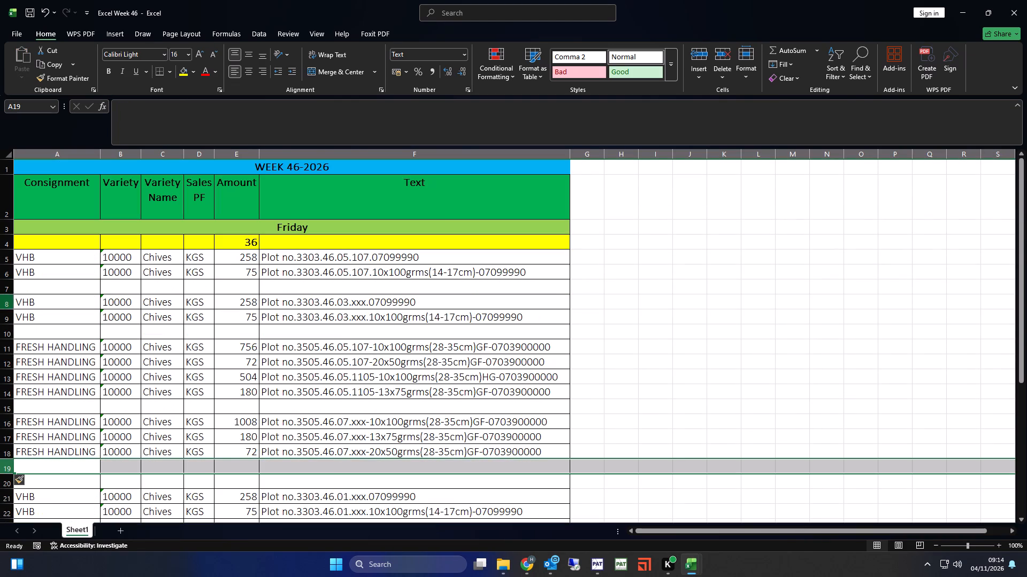
{"action": "left_click_drag", "start_coordinate": [4, 301], "coordinate": [9, 316]}
{"action": "key", "text": "ctrl+x"}
{"action": "scroll", "coordinate": [213, 447], "scroll_direction": "down", "scroll_amount": 4}
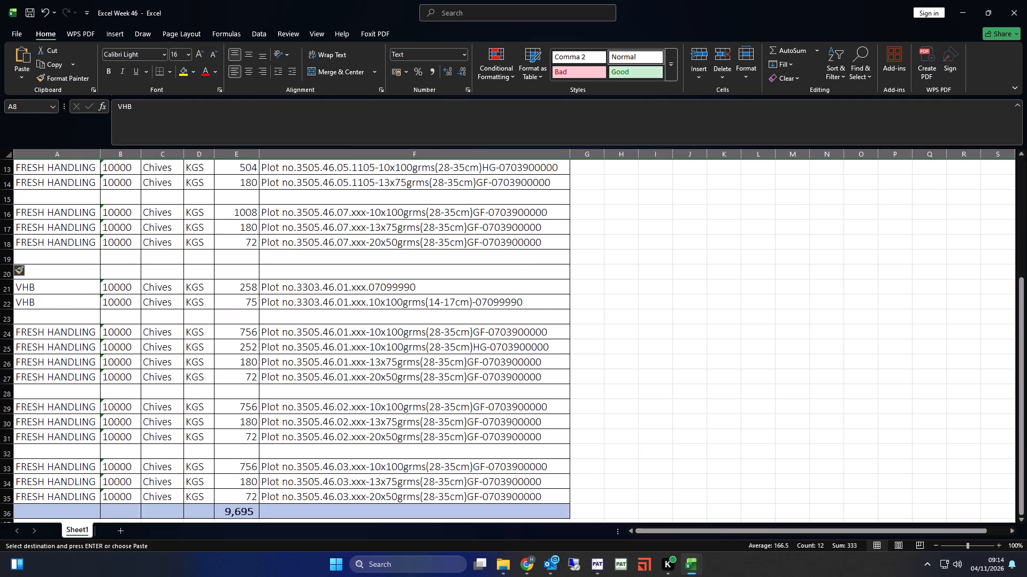
{"action": "scroll", "coordinate": [216, 446], "scroll_direction": "down", "scroll_amount": 2}
{"action": "left_click", "coordinate": [1, 362]}
{"action": "key", "text": "ctrl+plus"}
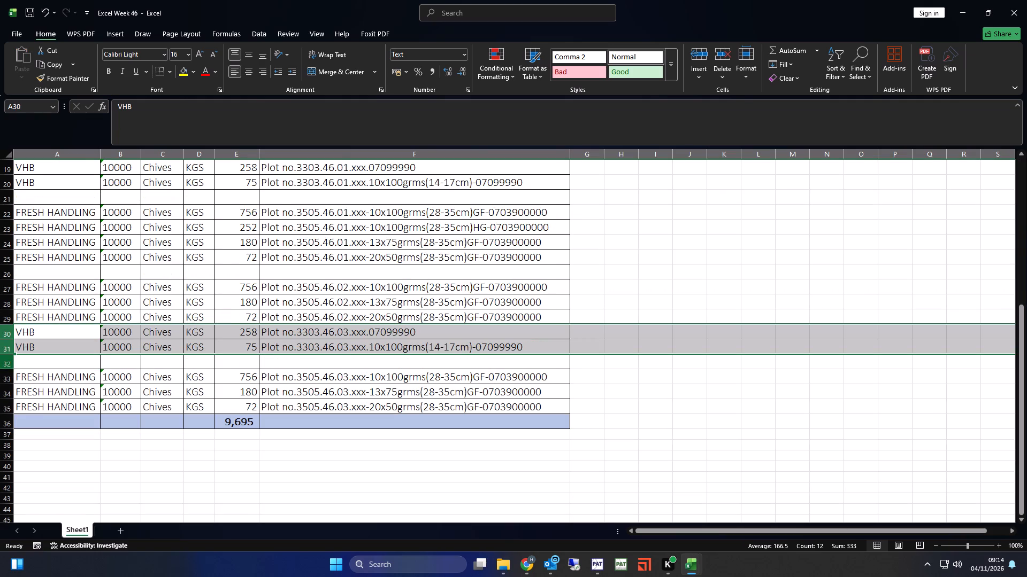
{"action": "left_click", "coordinate": [3, 333]}
{"action": "key", "text": "ctrl+plus"}
{"action": "key", "text": "ctrl+plus"}
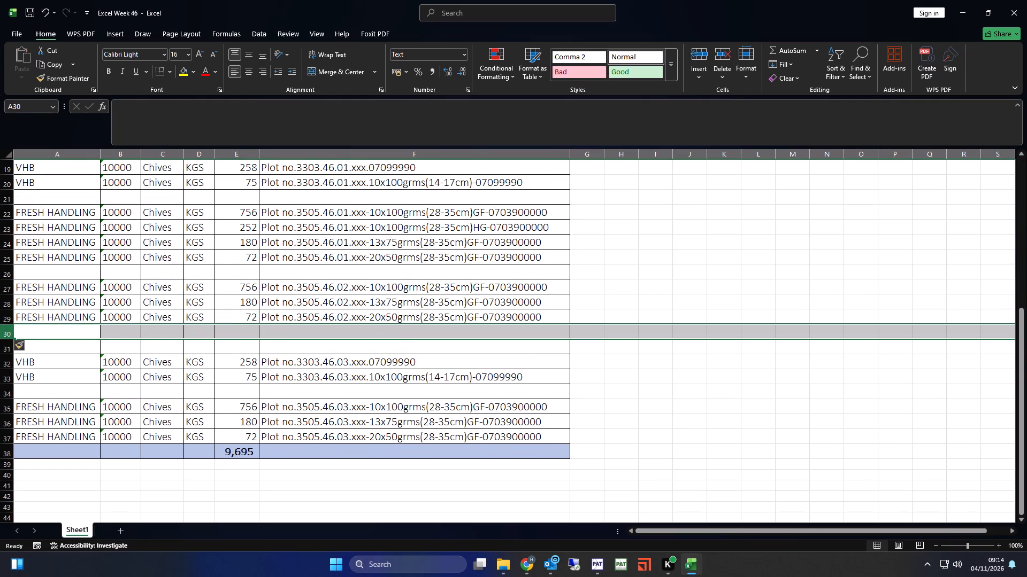
Insert a second blank row above the FRESH HANDLING 3505.46.02 group and another above the 3505.46.01 group.
{"action": "left_click", "coordinate": [9, 273]}
{"action": "key", "text": "ctrl+plus"}
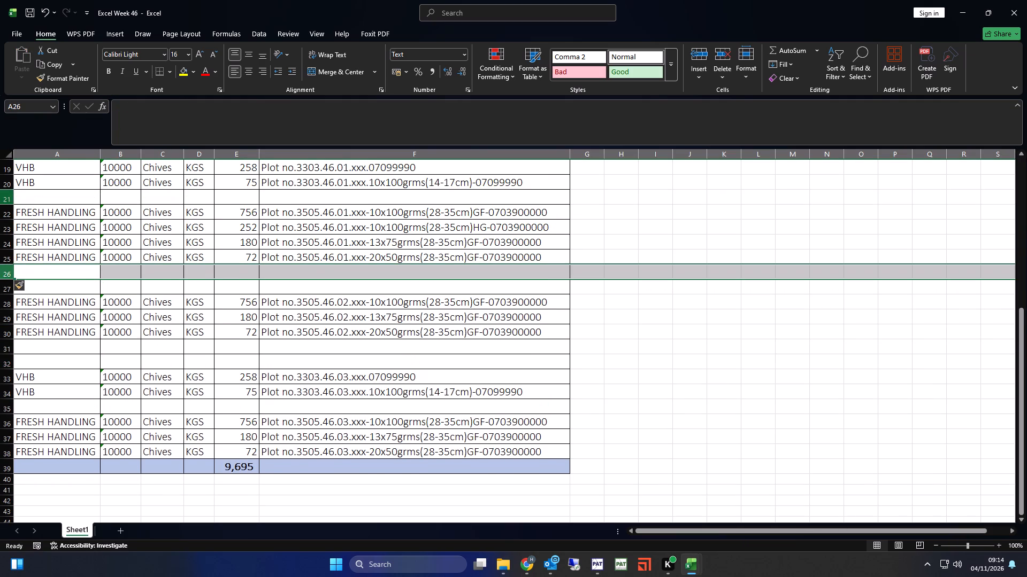
{"action": "left_click", "coordinate": [4, 197]}
{"action": "key", "text": "ctrl+plus"}
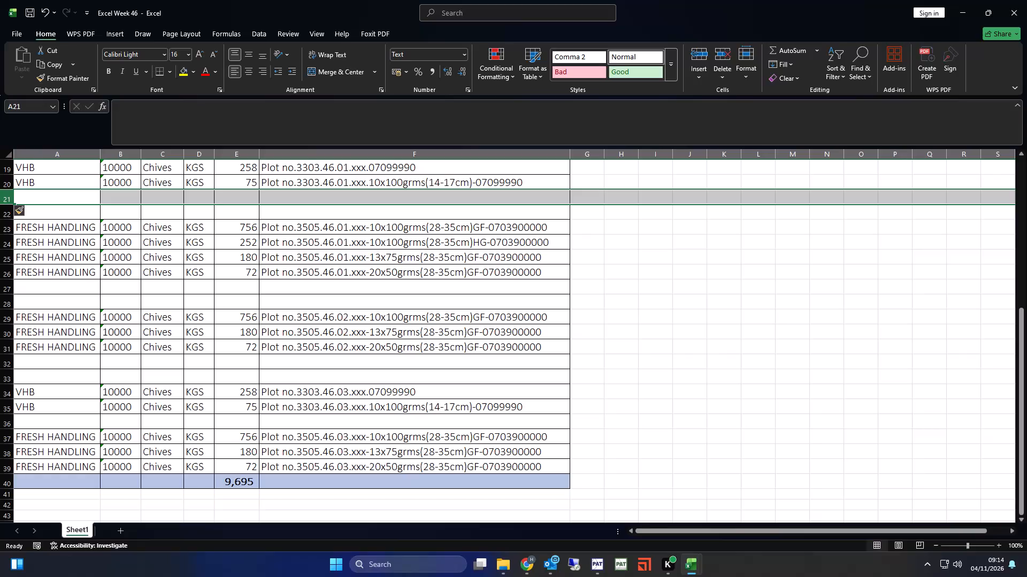
Delete the extra blank row below the VHB 3303.46.05.107 rows and save the workbook.
{"action": "scroll", "coordinate": [180, 346], "scroll_direction": "up", "scroll_amount": 4}
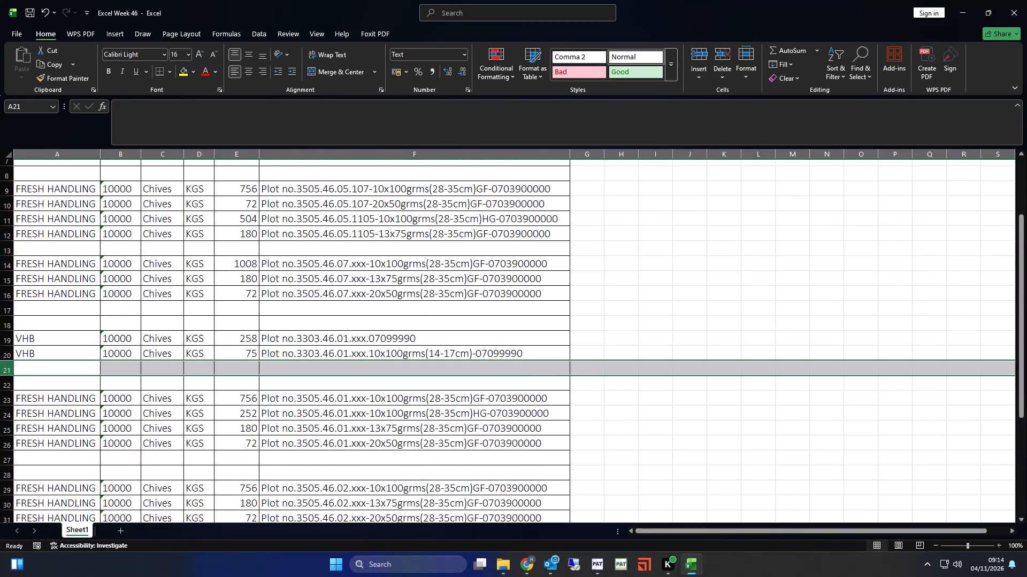
{"action": "left_click", "coordinate": [235, 362]}
{"action": "left_click", "coordinate": [237, 343]}
{"action": "left_click", "coordinate": [237, 321]}
{"action": "scroll", "coordinate": [250, 350], "scroll_direction": "up", "scroll_amount": 3}
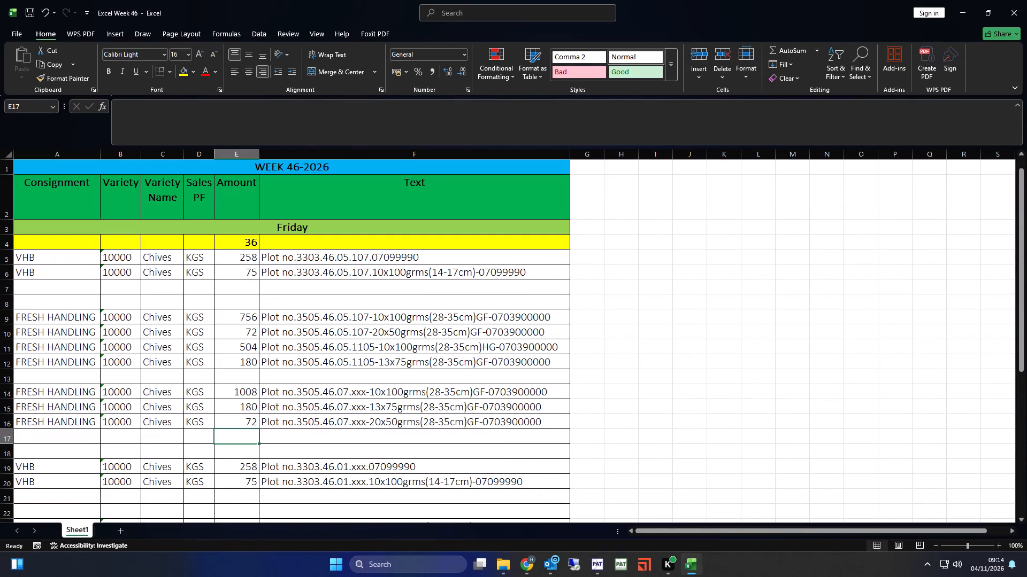
{"action": "scroll", "coordinate": [250, 350], "scroll_direction": "up", "scroll_amount": 3}
{"action": "left_click", "coordinate": [228, 297]}
{"action": "left_click", "coordinate": [232, 285]}
{"action": "left_click", "coordinate": [1, 282]}
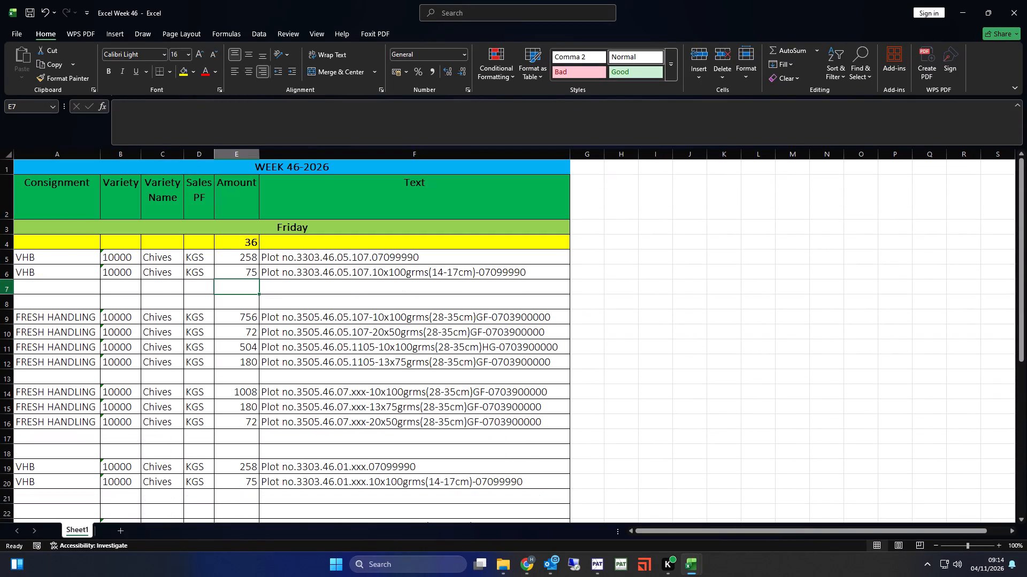
{"action": "left_click", "coordinate": [3, 288]}
{"action": "key", "text": "ctrl+minus"}
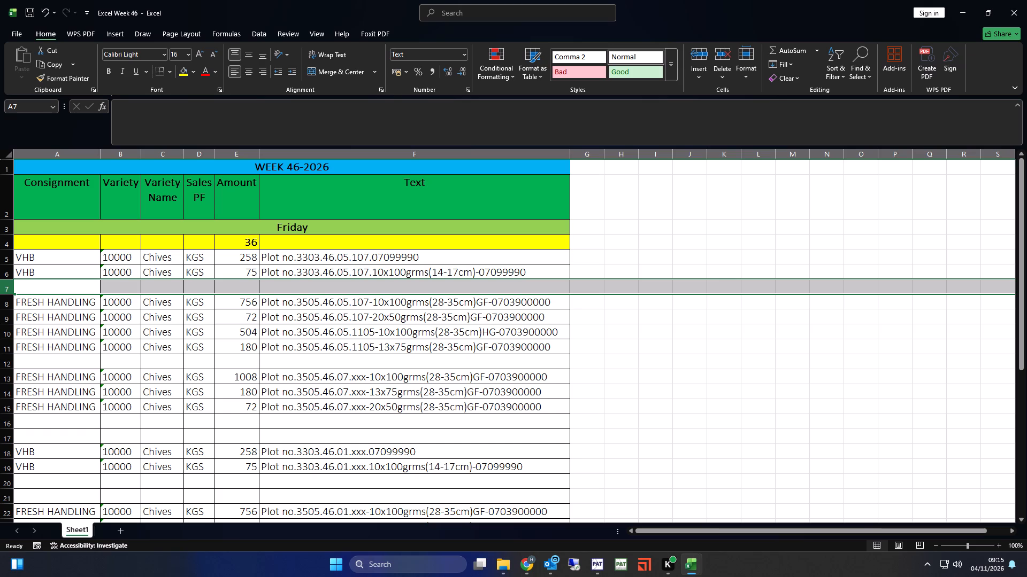
{"action": "left_click", "coordinate": [8, 242]}
{"action": "key", "text": "ctrl+s"}
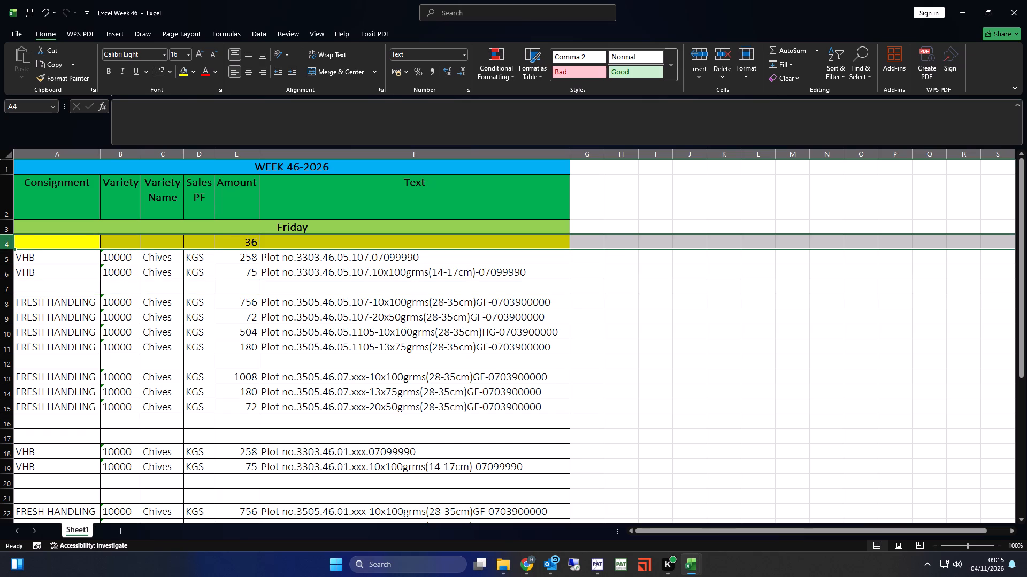
Copy the Friday heading's format to the blank rows directly above the 3505.46.07, 3303.46.01, 3505.46.02 and 3303.46.03 groups, then save.
{"action": "left_click", "coordinate": [5, 227]}
{"action": "double_click", "coordinate": [76, 78]}
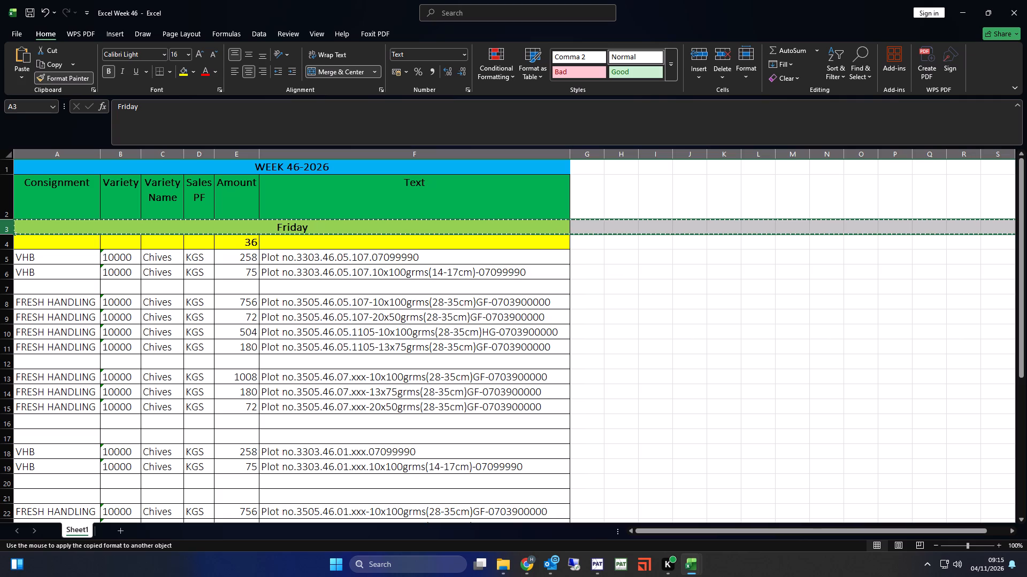
{"action": "left_click", "coordinate": [3, 361]}
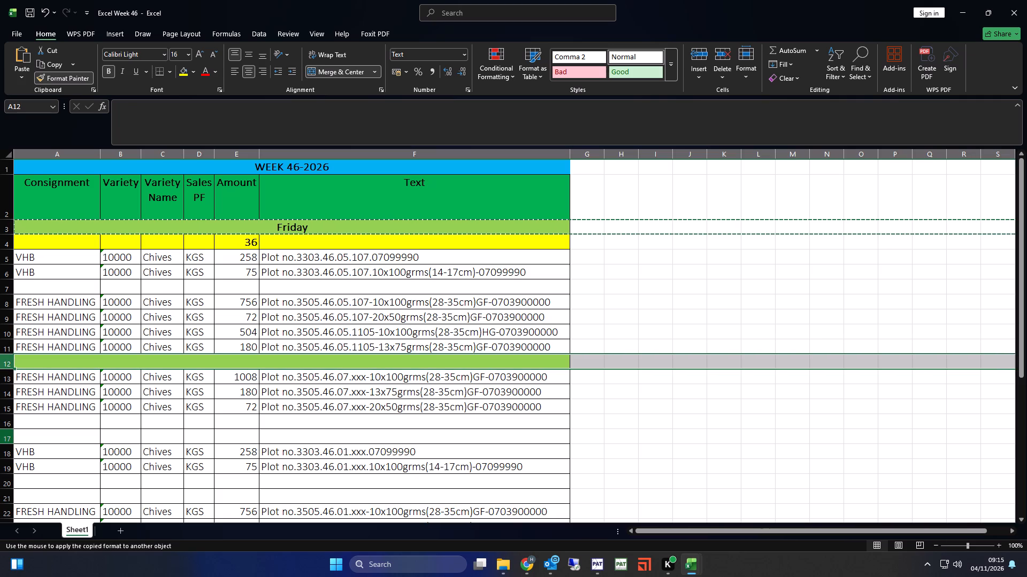
{"action": "left_click", "coordinate": [3, 437]}
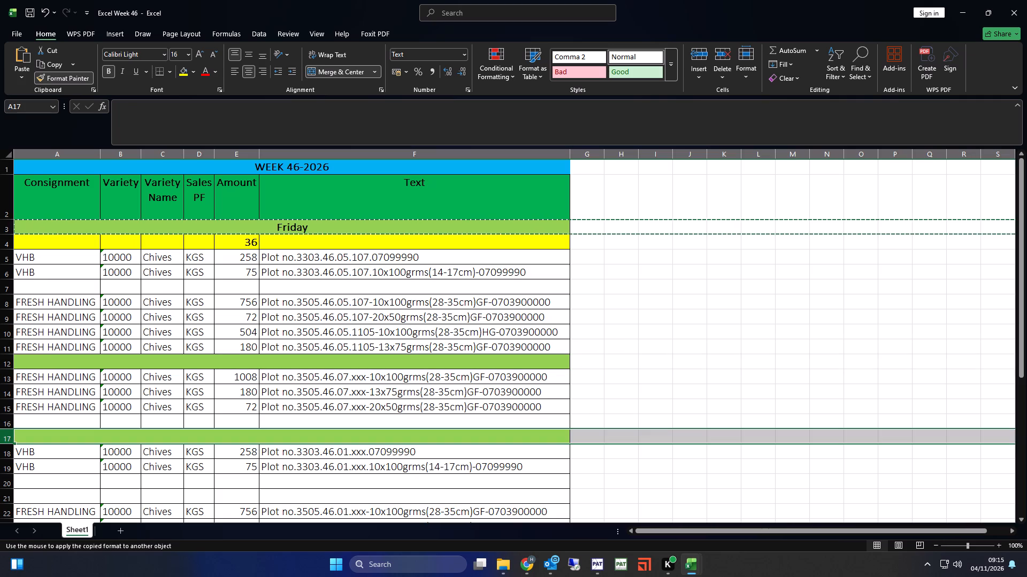
{"action": "scroll", "coordinate": [104, 432], "scroll_direction": "down", "scroll_amount": 3}
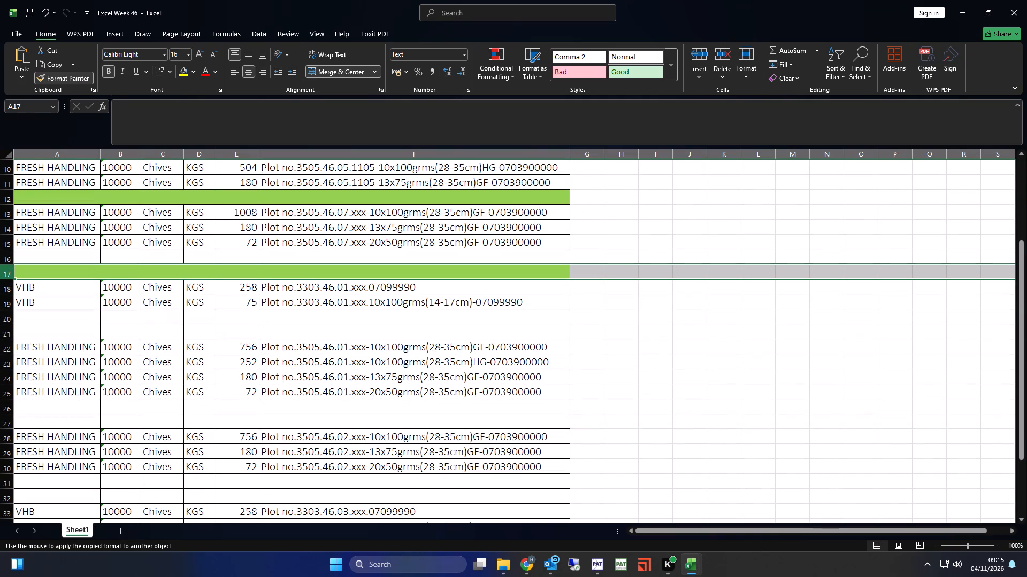
{"action": "left_click", "coordinate": [5, 423]}
{"action": "scroll", "coordinate": [139, 424], "scroll_direction": "down", "scroll_amount": 3}
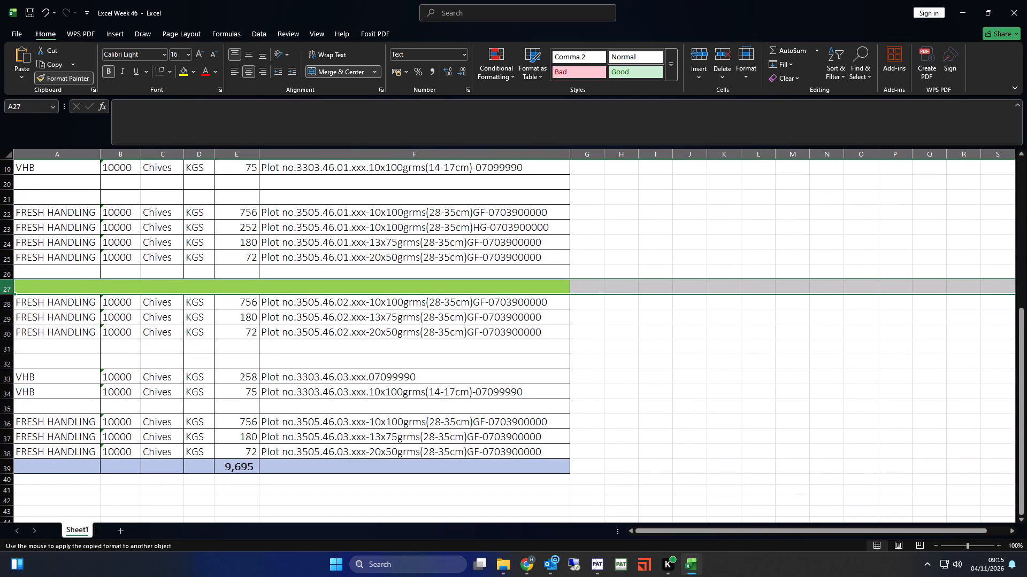
{"action": "left_click", "coordinate": [7, 362]}
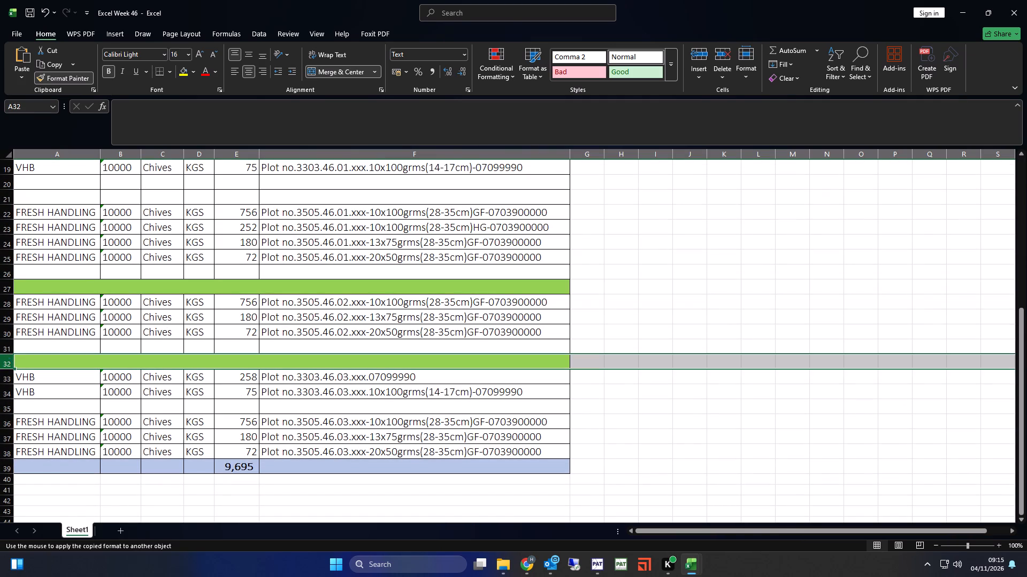
{"action": "key", "text": "ctrl+s"}
Label the empty green heading rows, from the lowest up, Wednesday, Tuesday, Monday and Sunday.
{"action": "left_click", "coordinate": [245, 359]}
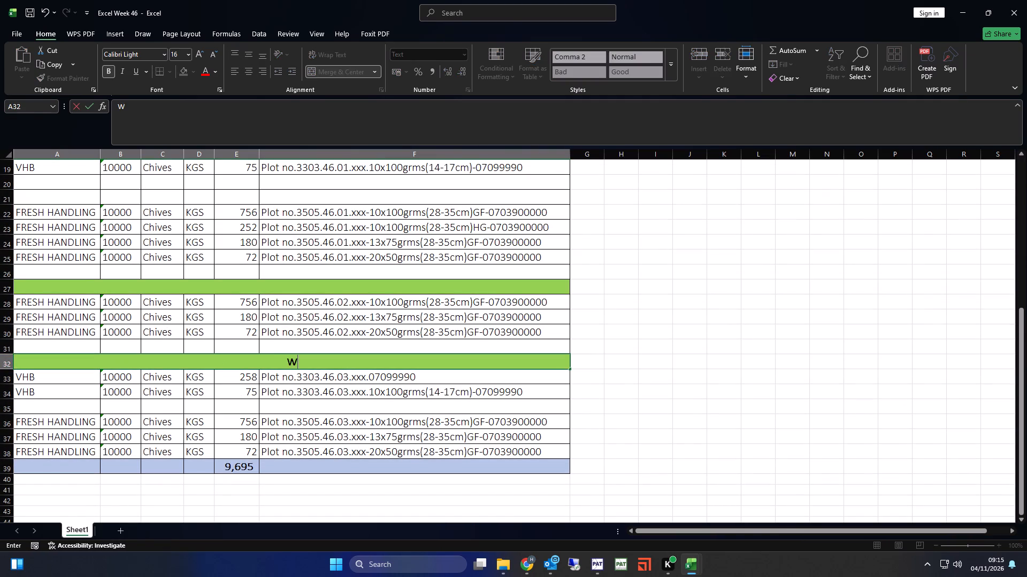
{"action": "key", "text": "BackSpace"}
{"action": "type", "text": "nesd"}
{"action": "key", "text": "BackSpace"}
{"action": "type", "text": "day"}
{"action": "left_click", "coordinate": [275, 288]}
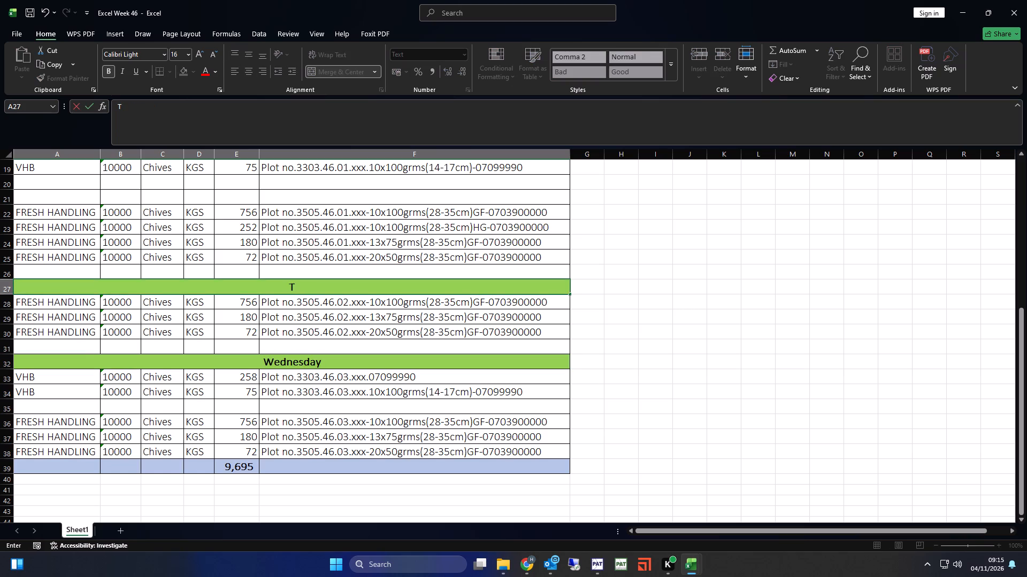
{"action": "scroll", "coordinate": [275, 288], "scroll_direction": "up", "scroll_amount": 1}
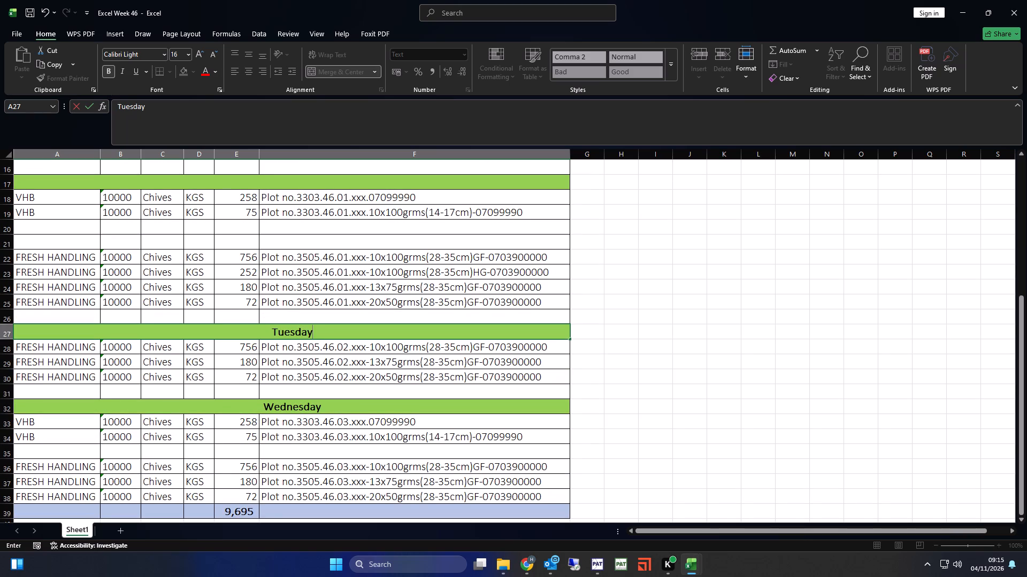
{"action": "left_click", "coordinate": [275, 285]}
{"action": "scroll", "coordinate": [275, 287], "scroll_direction": "up", "scroll_amount": 1}
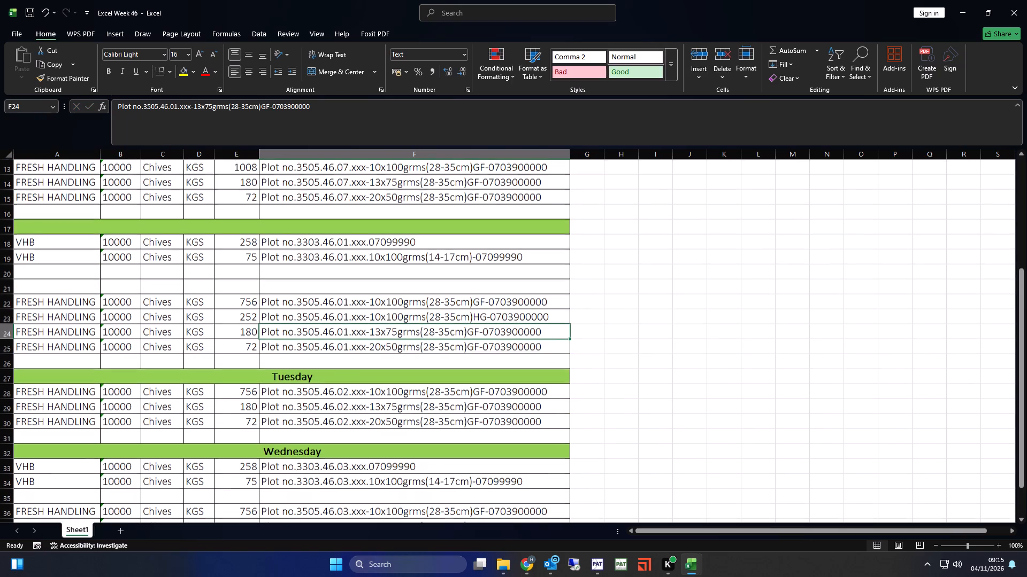
{"action": "left_click", "coordinate": [283, 227]}
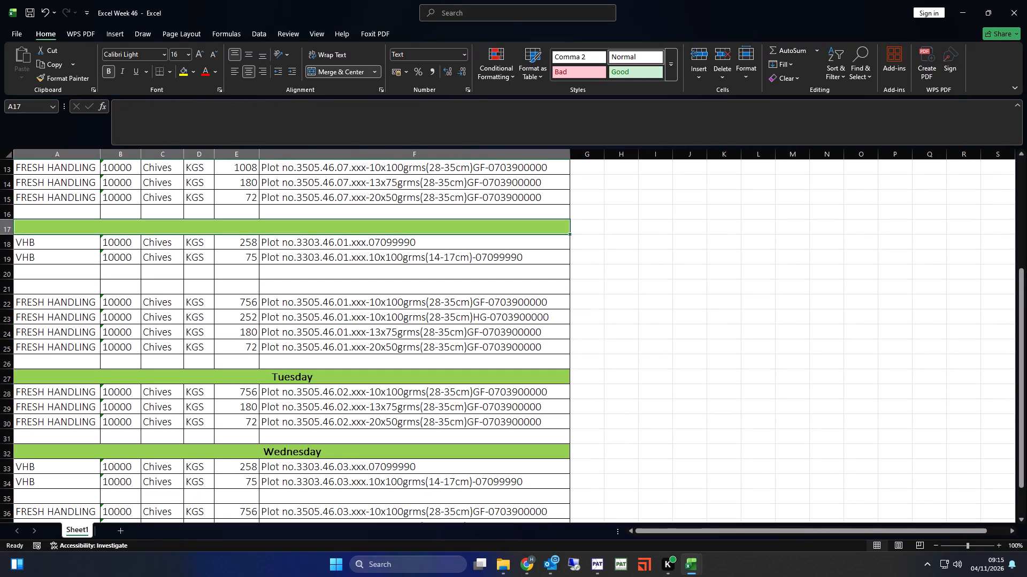
{"action": "scroll", "coordinate": [285, 297], "scroll_direction": "up", "scroll_amount": 2}
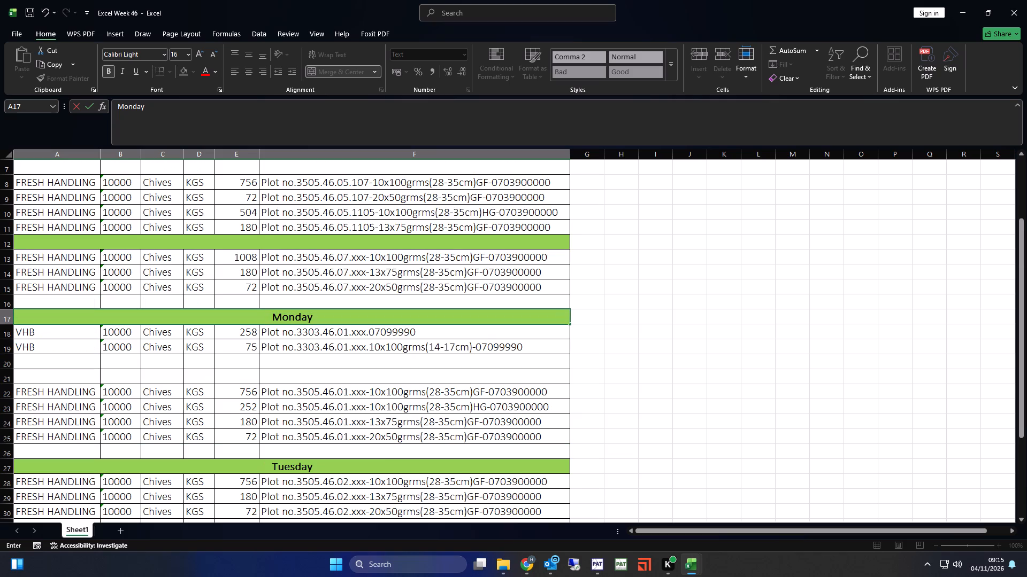
{"action": "left_click", "coordinate": [289, 246]}
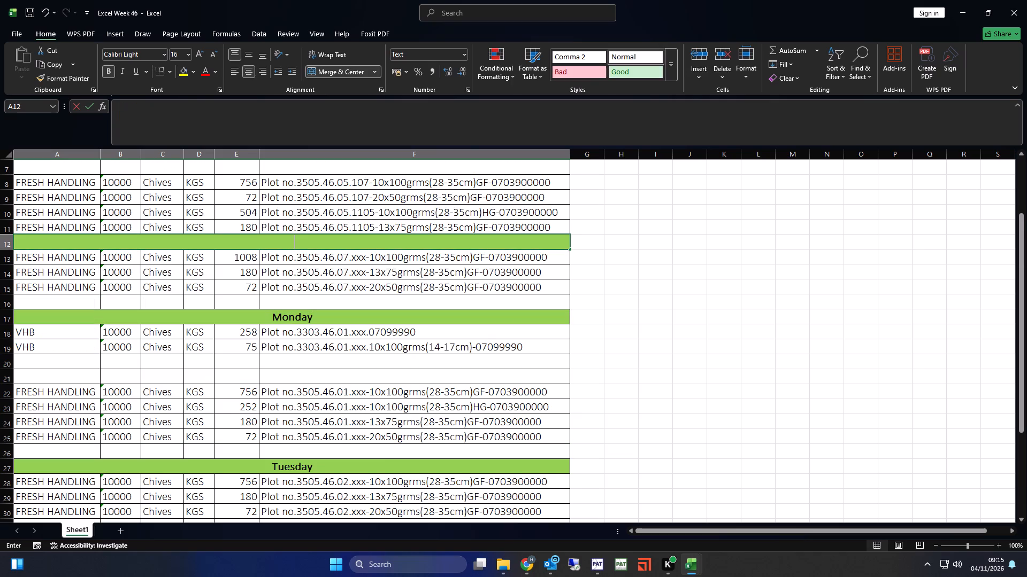
{"action": "type", "text": "unday"}
{"action": "scroll", "coordinate": [269, 236], "scroll_direction": "up", "scroll_amount": 3}
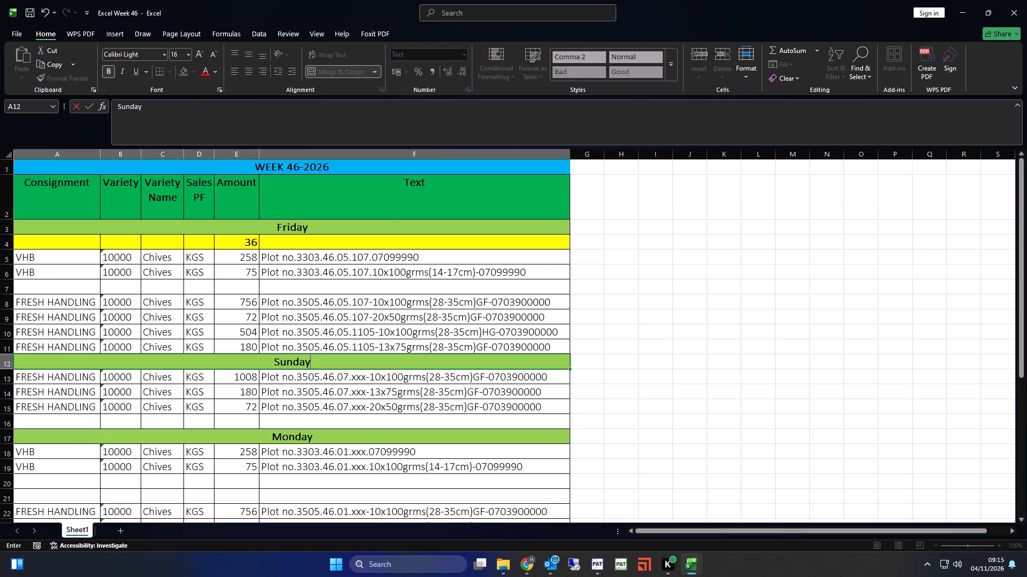
{"action": "left_click", "coordinate": [286, 290]}
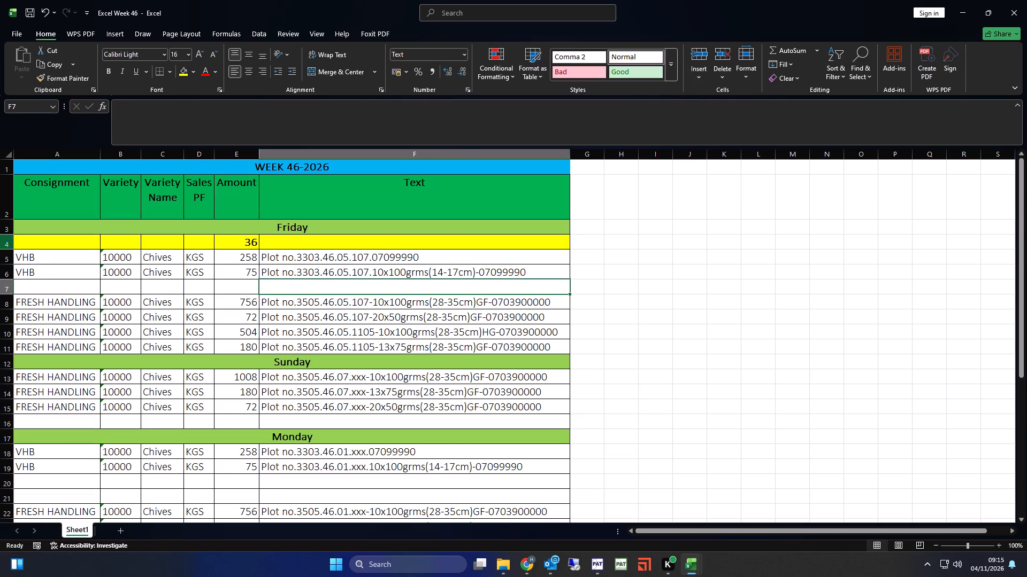
Insert a blank row above the Sunday heading.
{"action": "left_click", "coordinate": [0, 360]}
{"action": "key", "text": "ctrl+plus"}
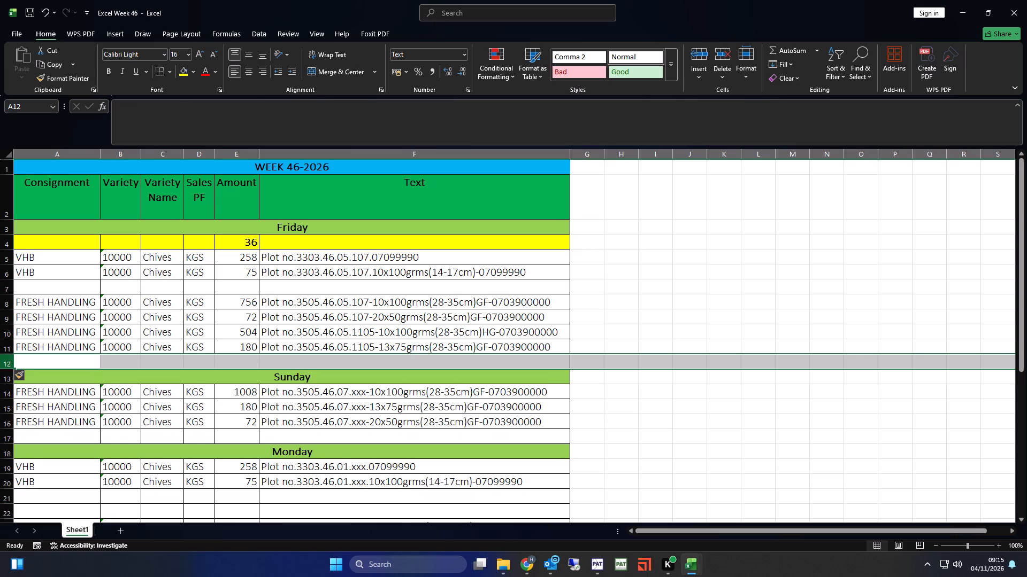
Move the yellow total row into the blank row below Friday's VHB rows, delete the emptied row under the Friday heading, and save.
{"action": "left_click", "coordinate": [129, 293]}
{"action": "left_click", "coordinate": [9, 242]}
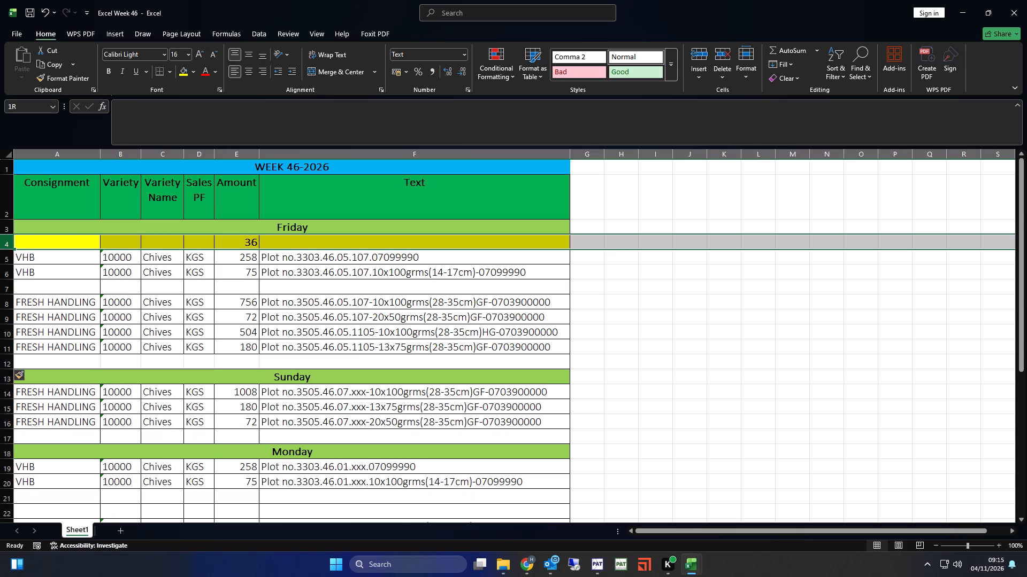
{"action": "key", "text": "ctrl+x"}
{"action": "left_click", "coordinate": [6, 282]}
{"action": "left_click", "coordinate": [6, 288]}
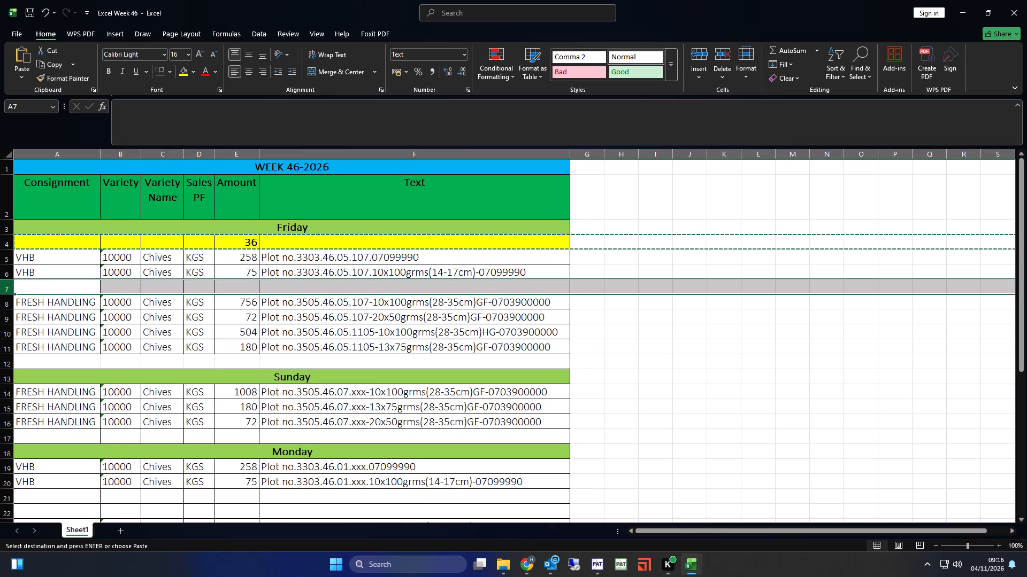
{"action": "key", "text": "ctrl+v"}
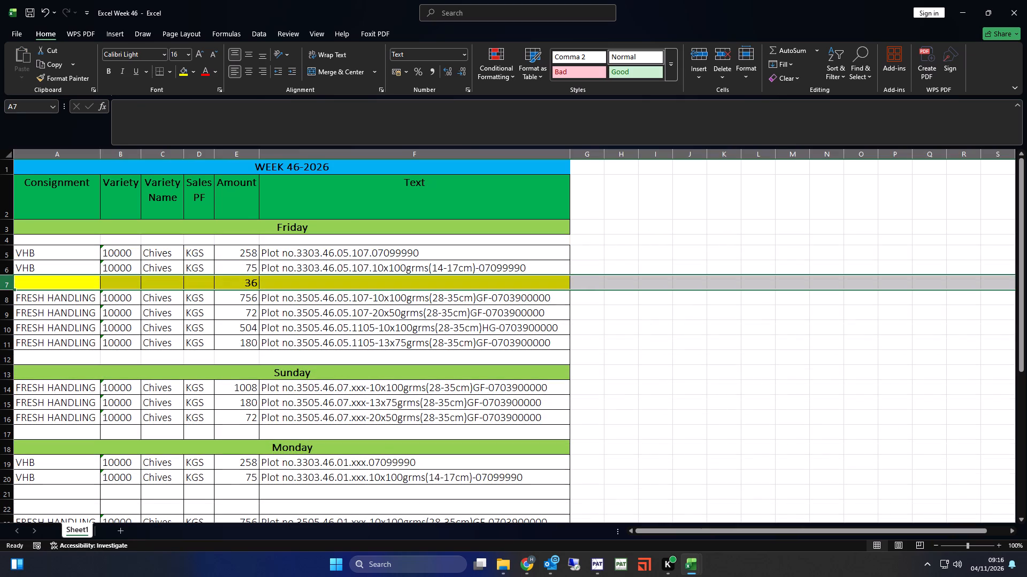
{"action": "left_click", "coordinate": [4, 241]}
{"action": "key", "text": "ctrl+minus"}
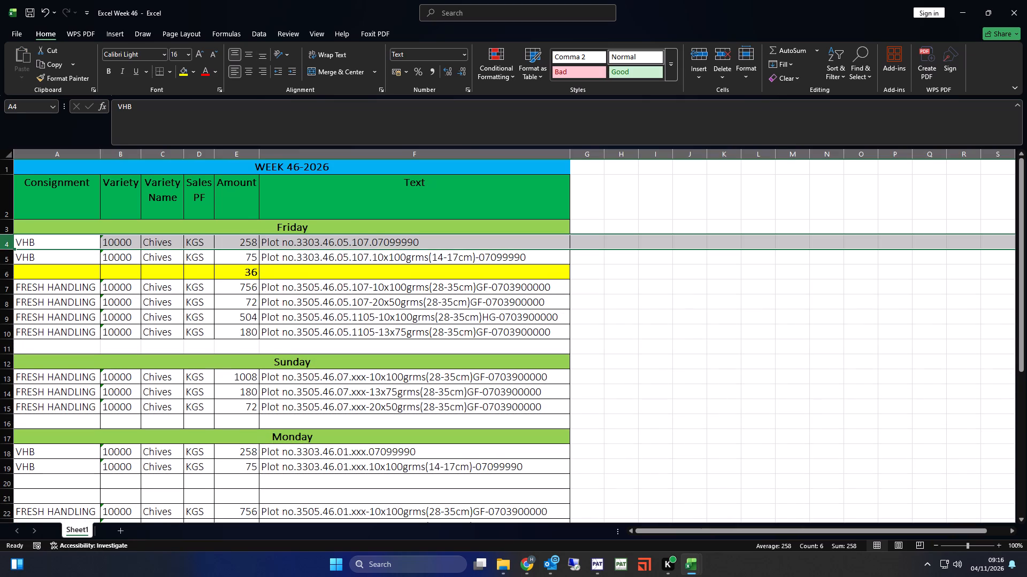
{"action": "left_click", "coordinate": [142, 275]}
{"action": "key", "text": "ctrl+s"}
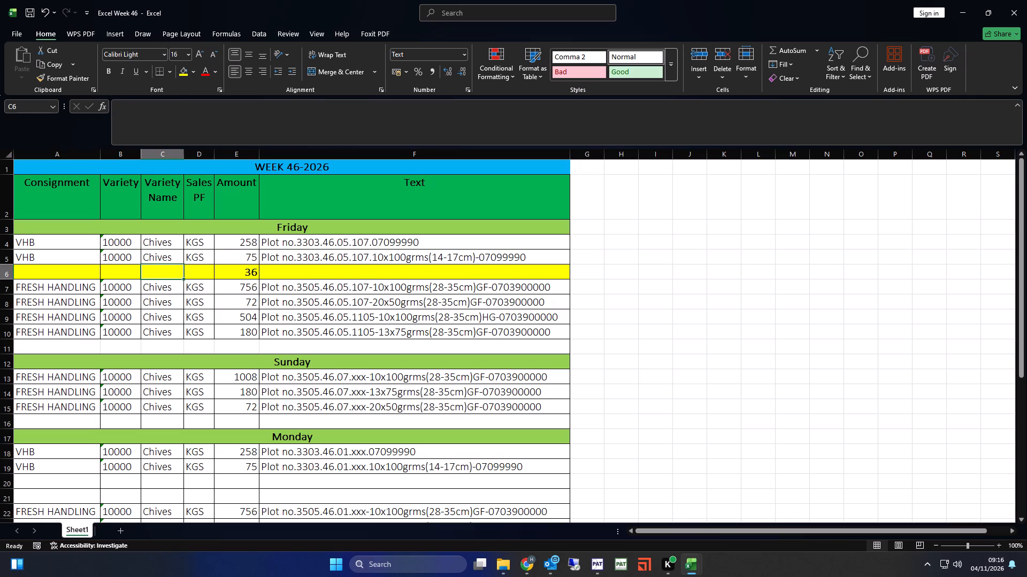
Copy the yellow total row's format to one blank row below each remaining VHB and FRESH HANDLING group except Wednesday's last, then save.
{"action": "left_click", "coordinate": [6, 270]}
{"action": "double_click", "coordinate": [77, 80]}
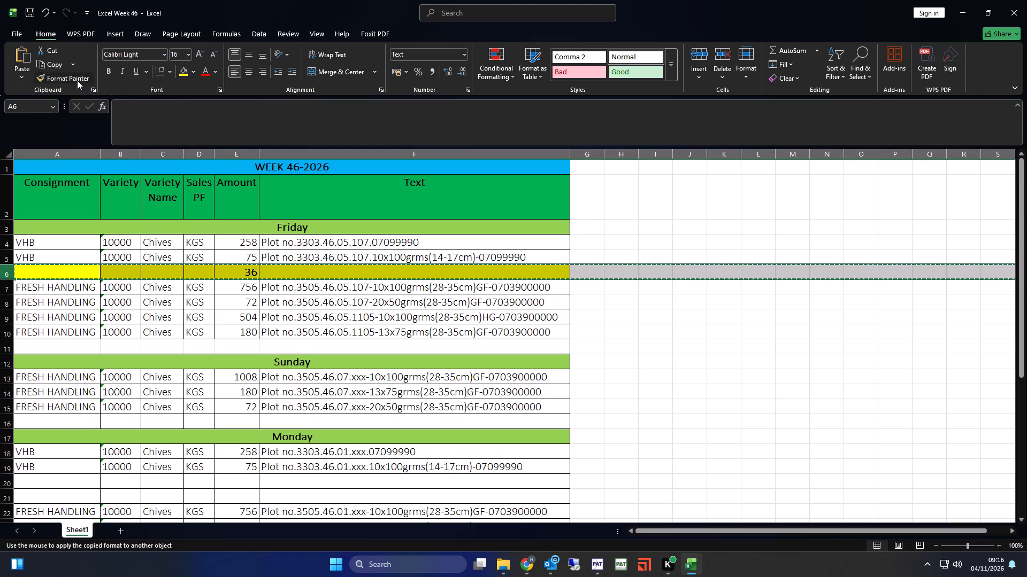
{"action": "left_click", "coordinate": [5, 346]}
{"action": "left_click", "coordinate": [2, 422]}
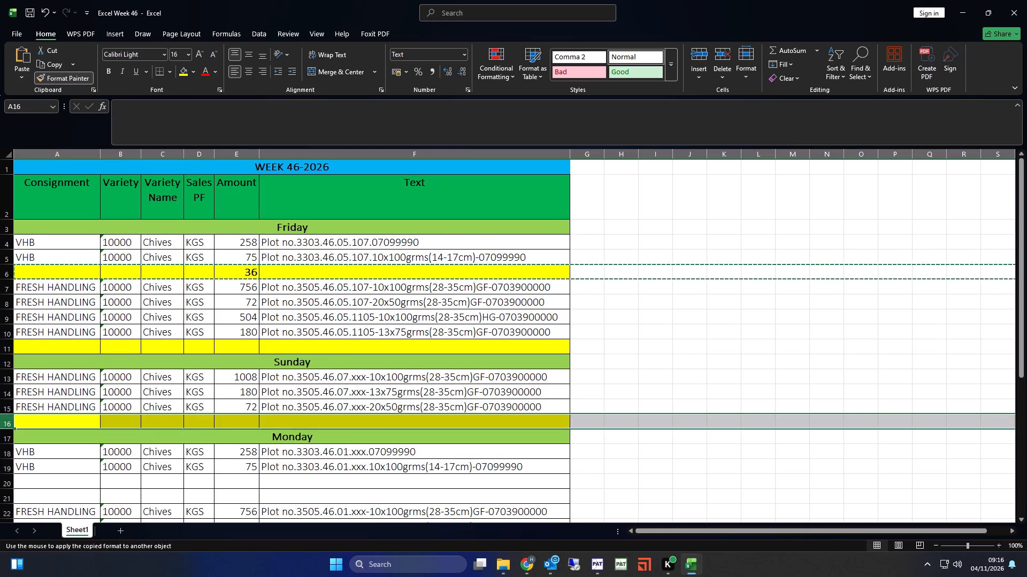
{"action": "scroll", "coordinate": [58, 419], "scroll_direction": "down", "scroll_amount": 3}
{"action": "left_click", "coordinate": [2, 315]}
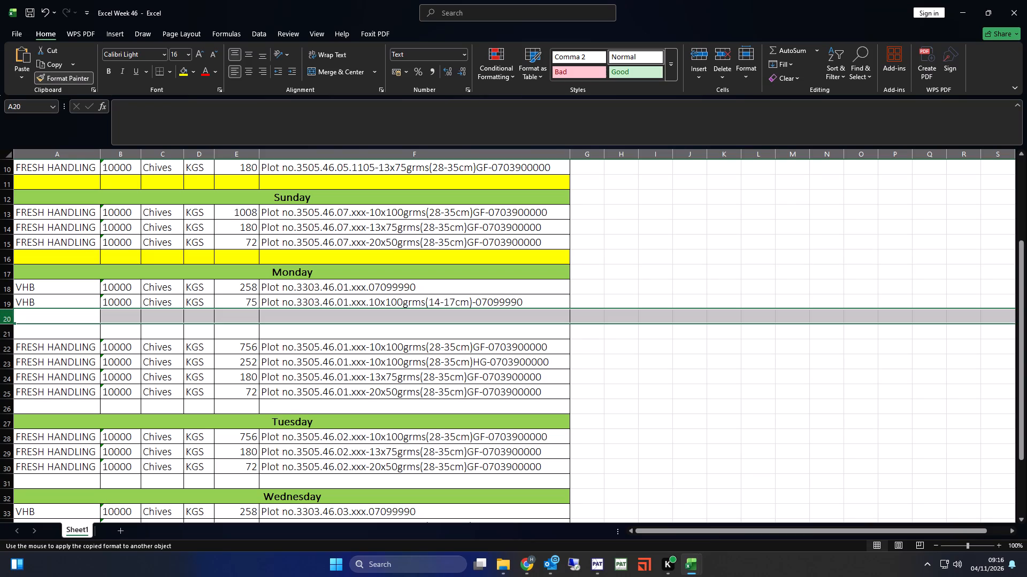
{"action": "left_click", "coordinate": [7, 404]}
{"action": "scroll", "coordinate": [67, 418], "scroll_direction": "down", "scroll_amount": 3}
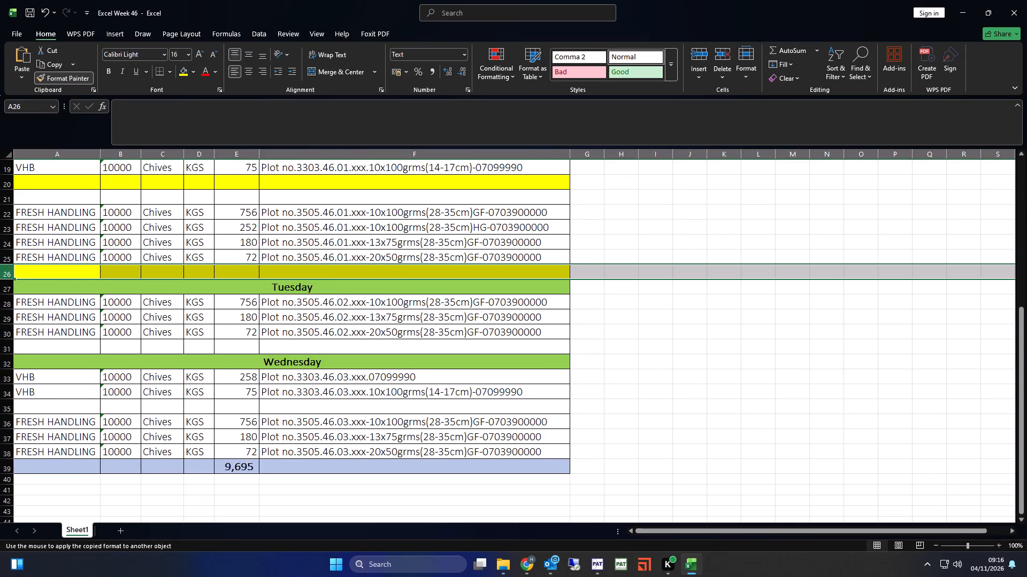
{"action": "left_click", "coordinate": [2, 348]}
{"action": "left_click", "coordinate": [4, 406]}
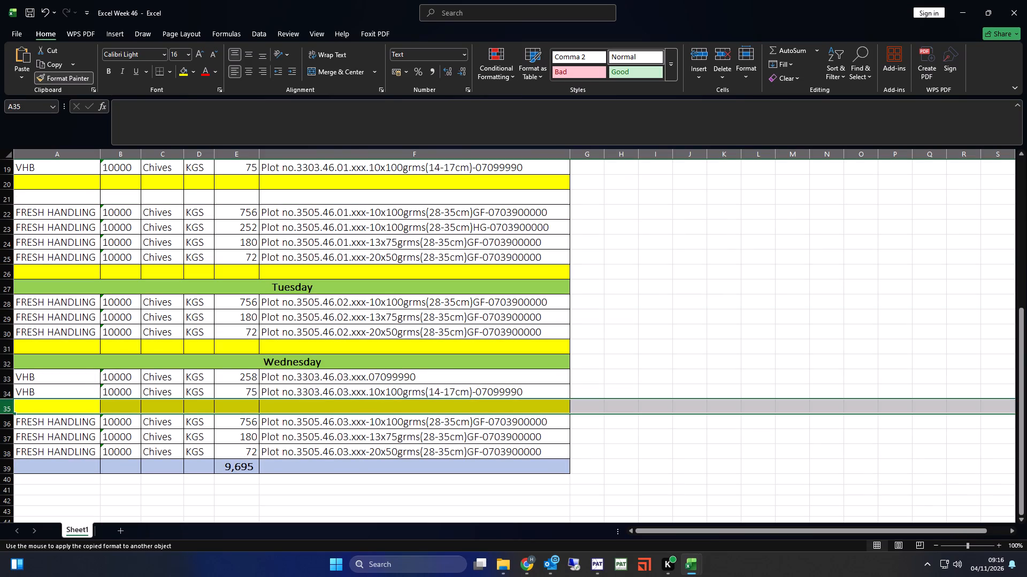
{"action": "key", "text": "ctrl+s"}
Insert a row above the blue grand total row, give it the yellow total format, and save the workbook.
{"action": "left_click", "coordinate": [6, 465]}
{"action": "key", "text": "ctrl+plus"}
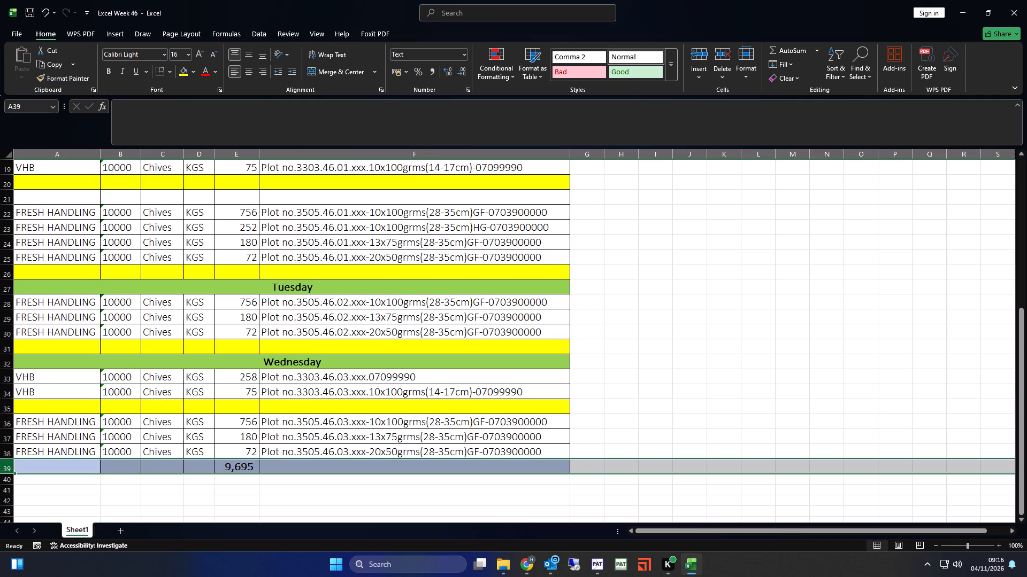
{"action": "left_click", "coordinate": [6, 403]}
{"action": "left_click", "coordinate": [73, 77]}
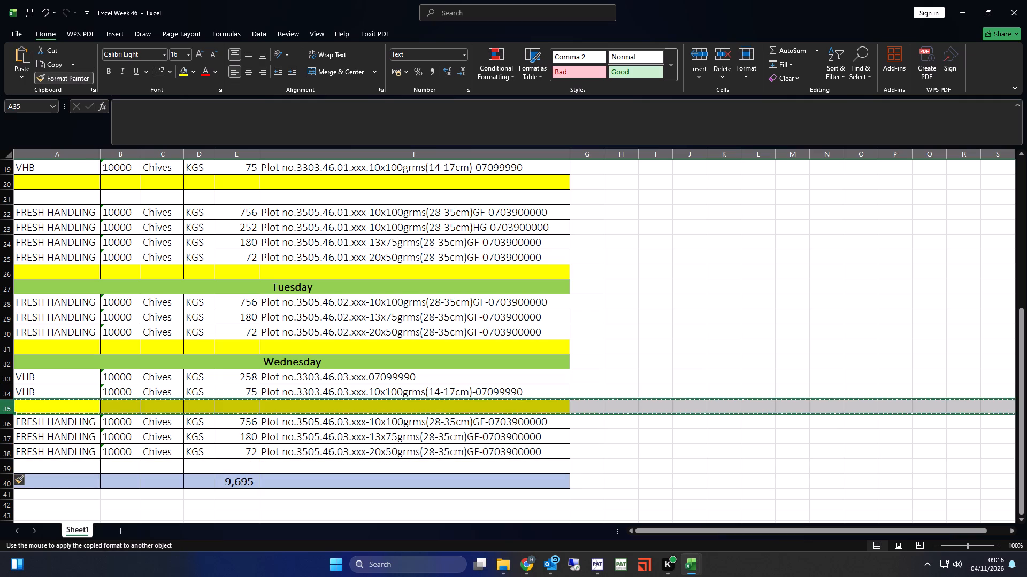
{"action": "left_click", "coordinate": [6, 466]}
{"action": "key", "text": "ctrl+s"}
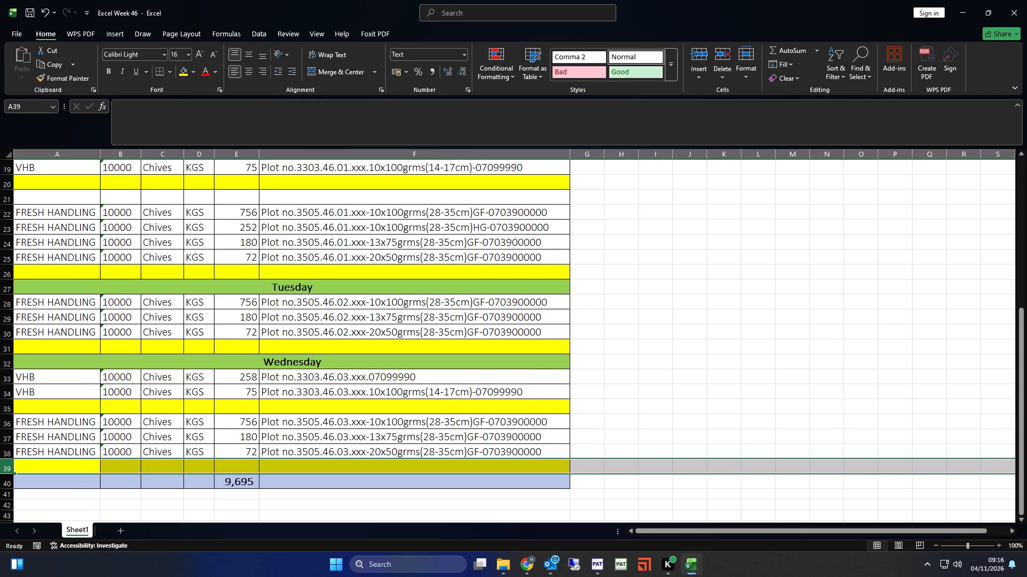
Delete the extra blank row between Monday's yellow VHB total row and its FRESH HANDLING rows.
{"action": "scroll", "coordinate": [117, 419], "scroll_direction": "up", "scroll_amount": 4}
{"action": "left_click", "coordinate": [193, 378]}
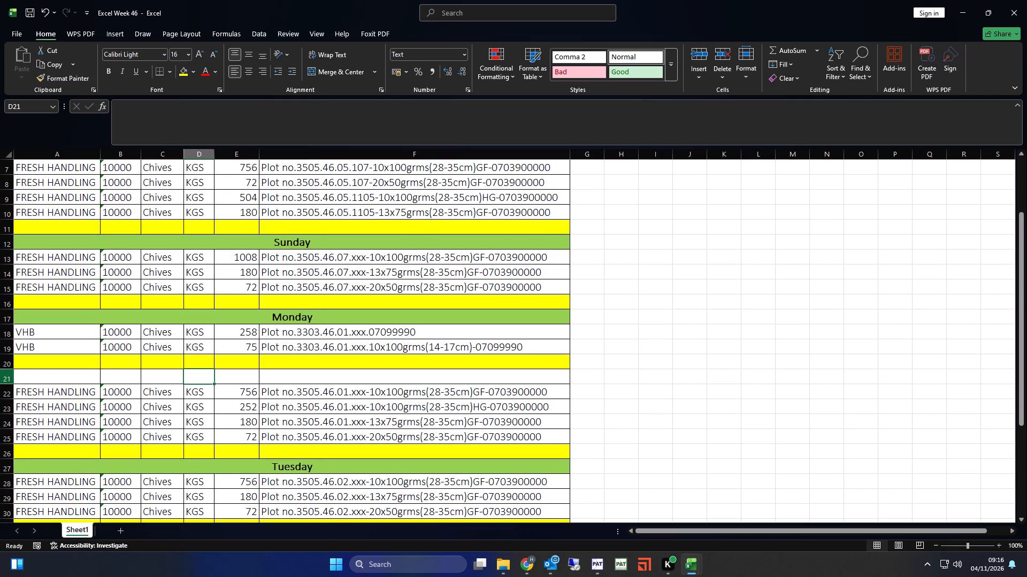
{"action": "left_click", "coordinate": [3, 376]}
{"action": "key", "text": "ctrl+minus"}
AutoSum the amounts in the yellow total rows for Friday's VHB group, Friday's FRESH HANDLING group and Sunday's group.
{"action": "scroll", "coordinate": [55, 391], "scroll_direction": "up", "scroll_amount": 4}
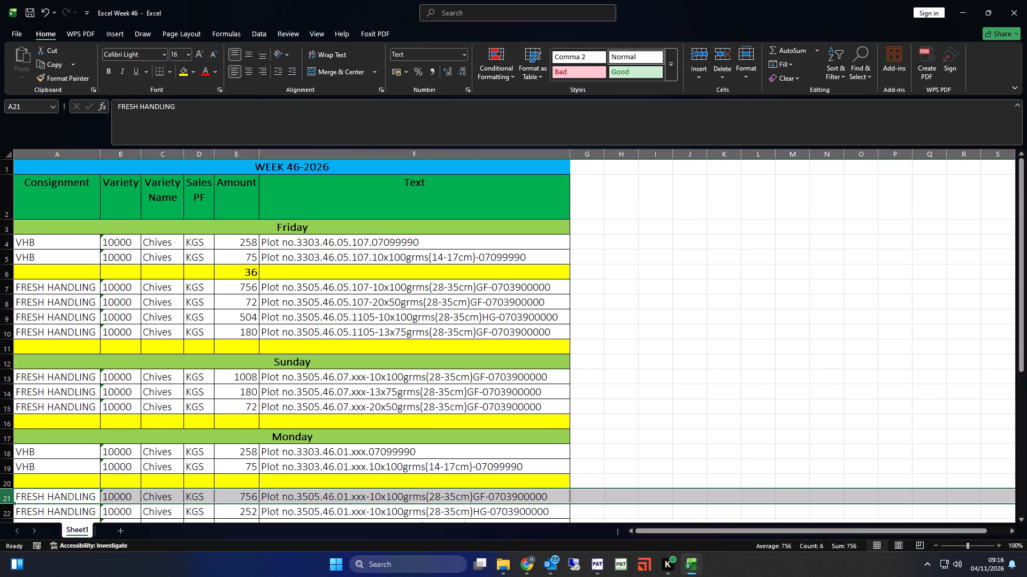
{"action": "left_click", "coordinate": [250, 274]}
{"action": "key", "text": "alt+equal"}
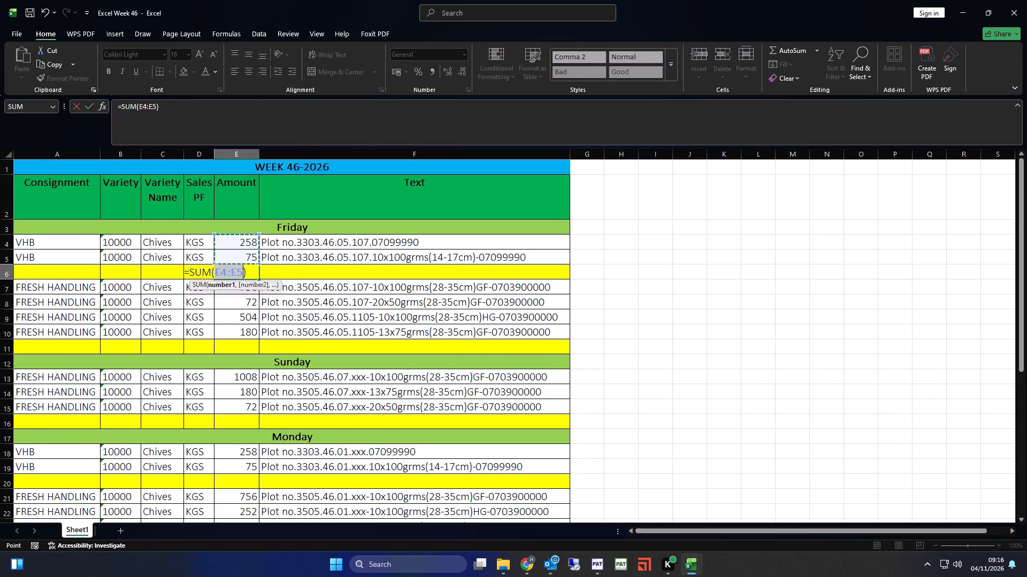
{"action": "key", "text": "Return"}
{"action": "key", "text": "Return"}
{"action": "key", "text": "Return"}
{"action": "key", "text": "Return"}
{"action": "key", "text": "Return"}
{"action": "key", "text": "alt+equal"}
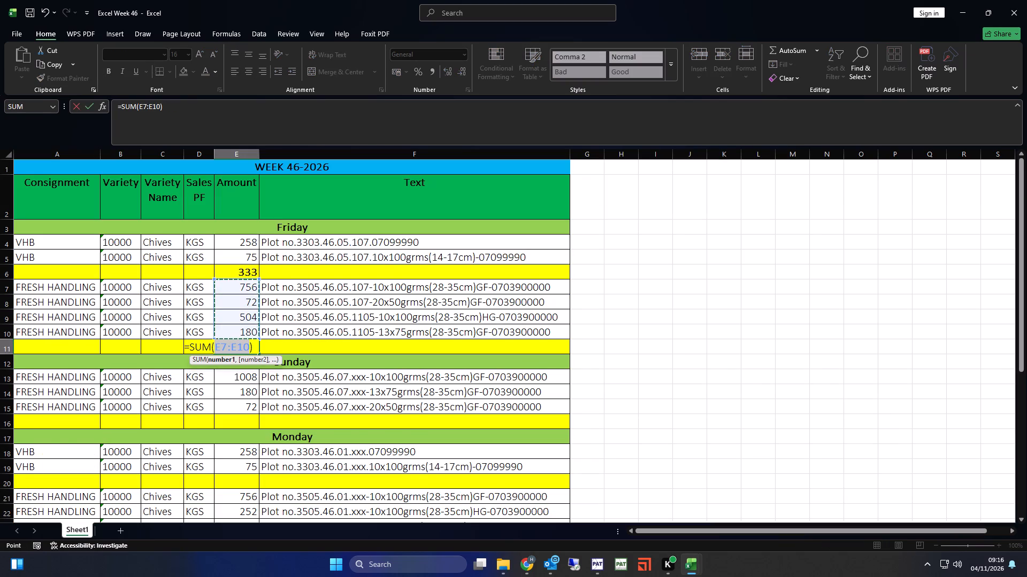
{"action": "key", "text": "Return"}
{"action": "key", "text": "Return"}
{"action": "key", "text": "Return"}
{"action": "key", "text": "Return"}
{"action": "key", "text": "Return"}
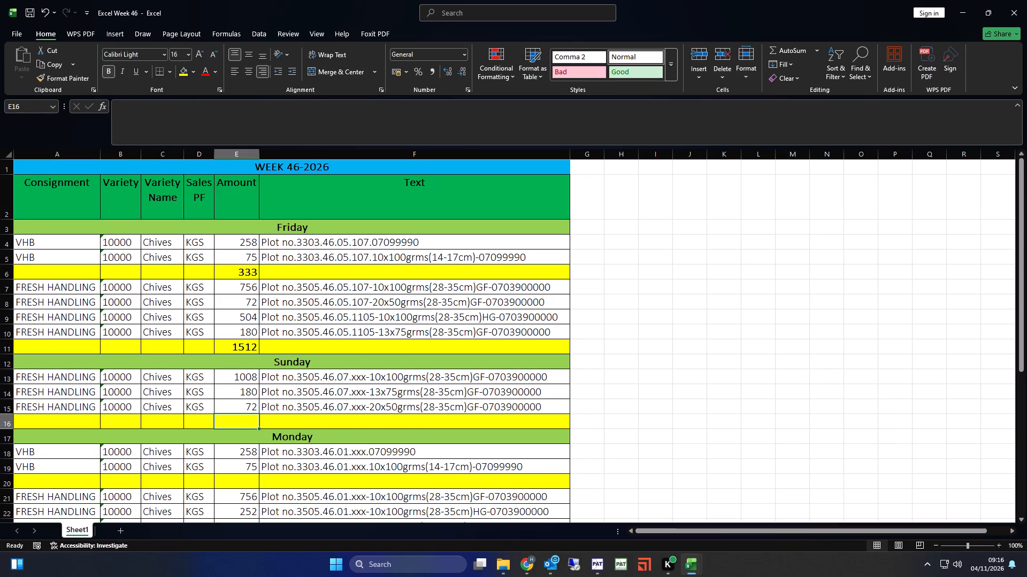
{"action": "key", "text": "alt+equal"}
{"action": "key", "text": "Return"}
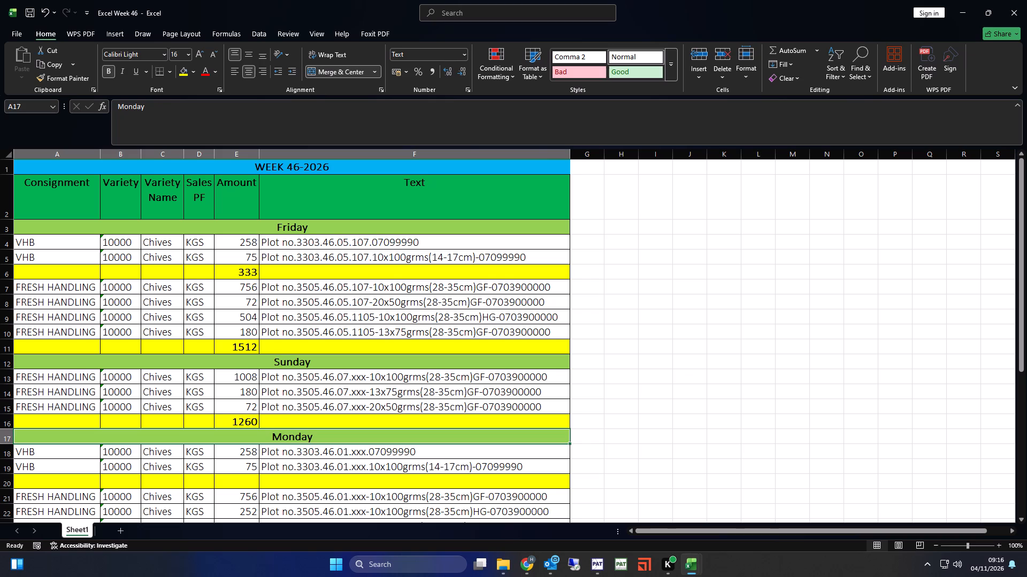
Switch to the PAT tour administration, close the old label list, and open the GH2 tour's labels in a maximized window.
{"action": "left_click", "coordinate": [594, 557]}
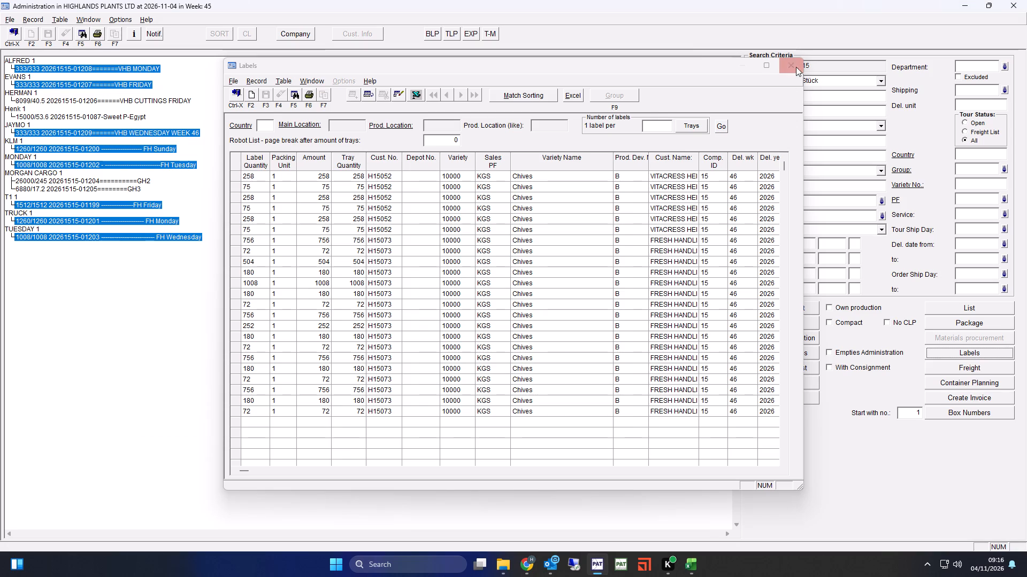
{"action": "left_click", "coordinate": [796, 67]}
{"action": "left_click", "coordinate": [83, 38]}
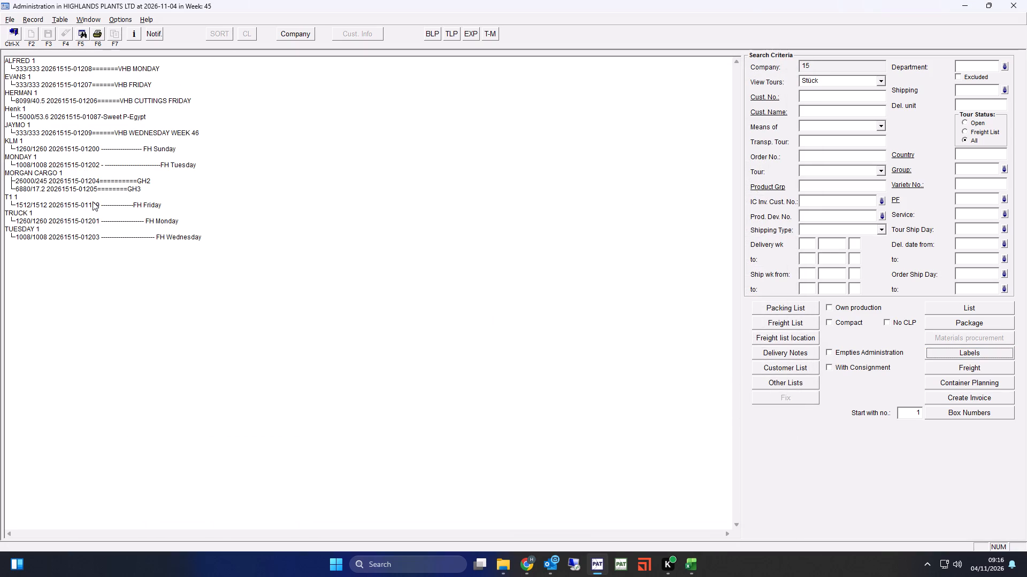
{"action": "left_click", "coordinate": [105, 181]}
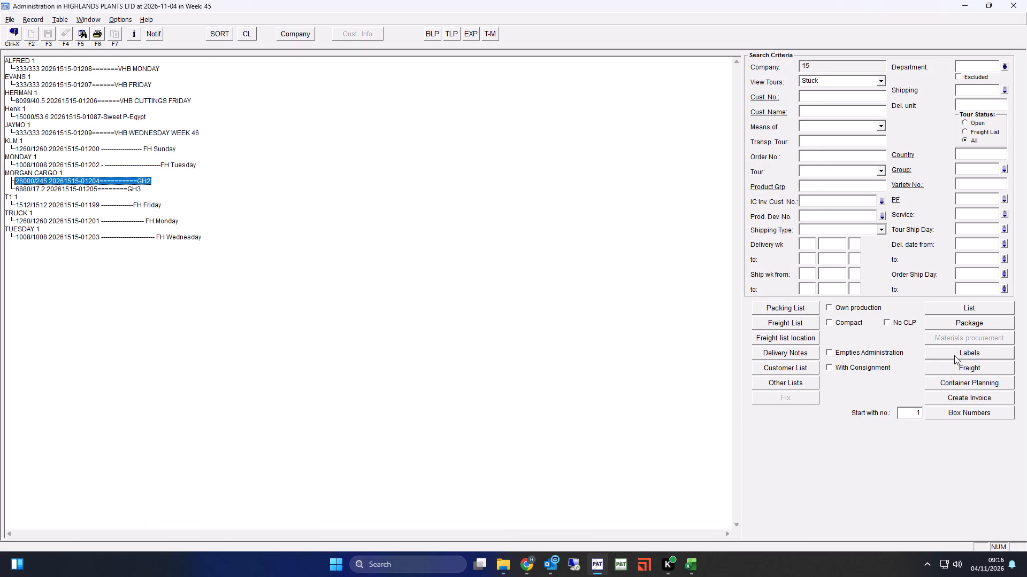
{"action": "left_click", "coordinate": [955, 356]}
{"action": "left_click", "coordinate": [508, 213]}
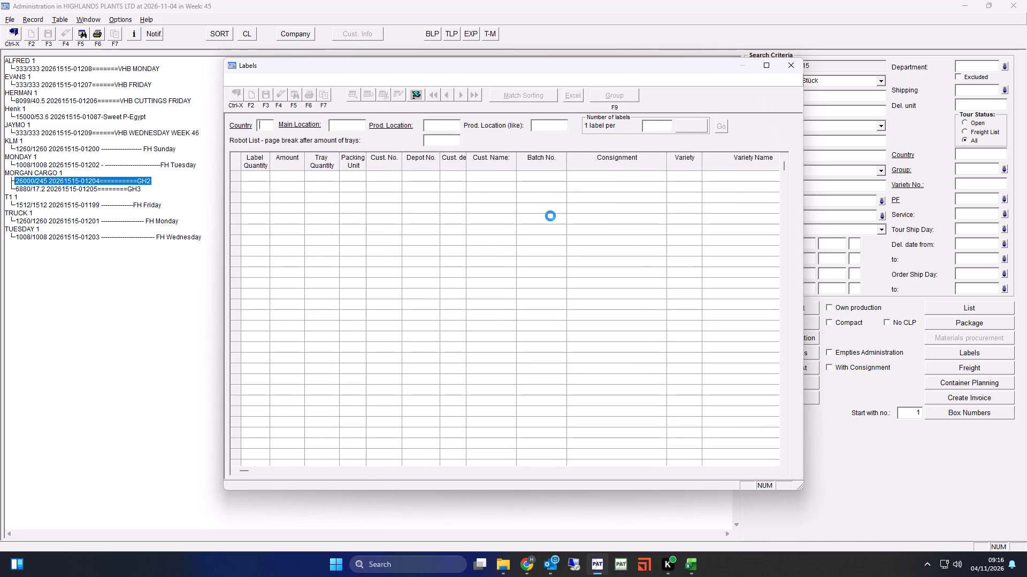
{"action": "left_click", "coordinate": [766, 66]}
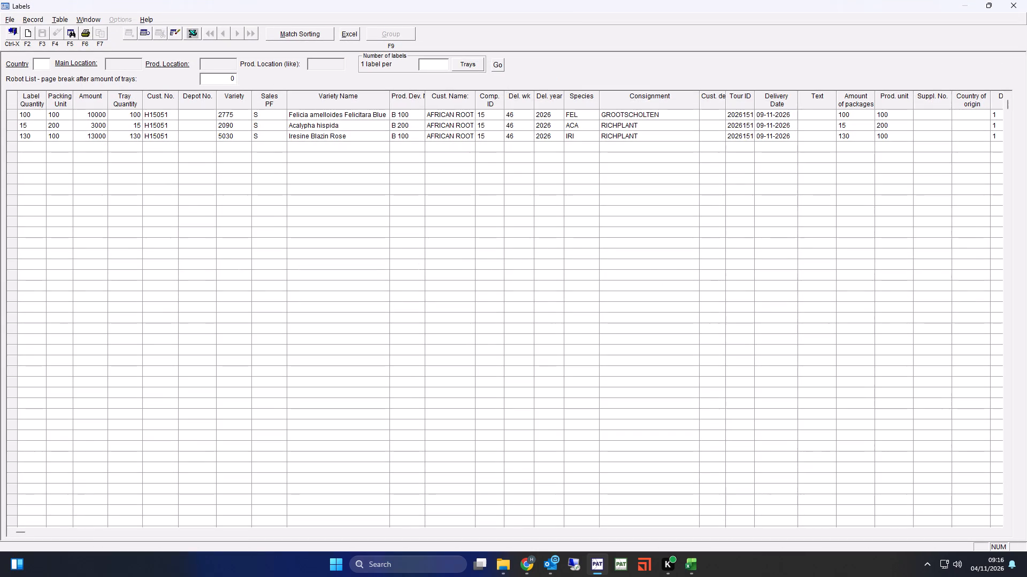
Print the labels for the Acalypha hispida row.
{"action": "left_click", "coordinate": [12, 126]}
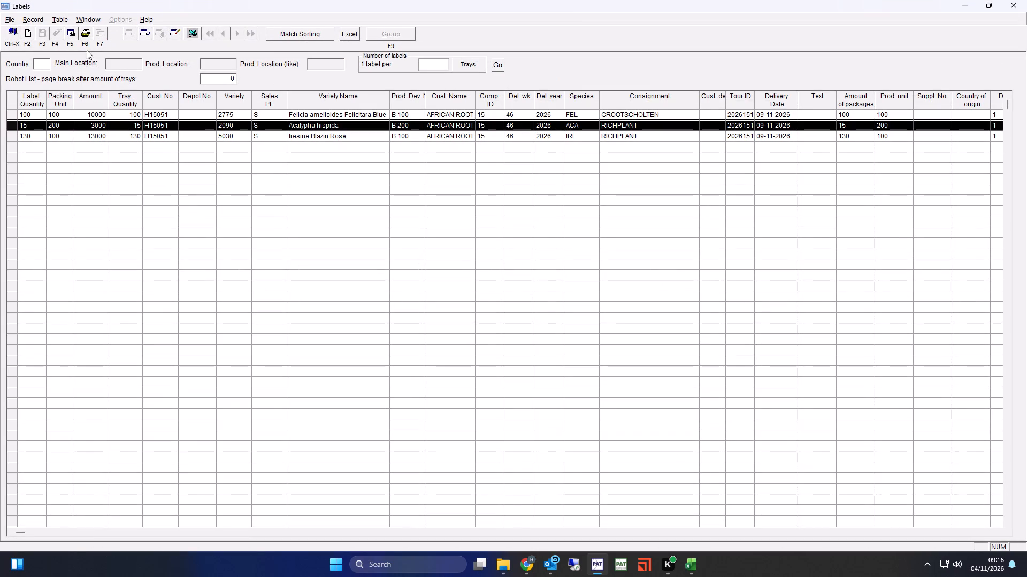
{"action": "left_click", "coordinate": [87, 33]}
{"action": "left_click", "coordinate": [524, 200]}
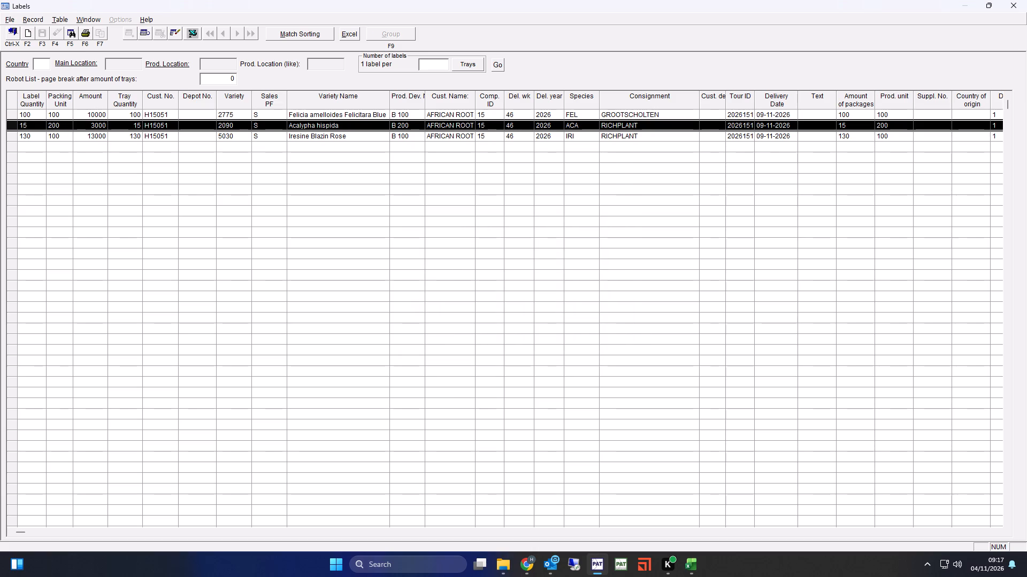
Set the label quantity to 60 for Iresine Blazin Rose and 50 for Felicia amelloides Felicitara Blue.
{"action": "left_click_drag", "start_coordinate": [33, 135], "coordinate": [13, 137]}
{"action": "type", "text": "66"}
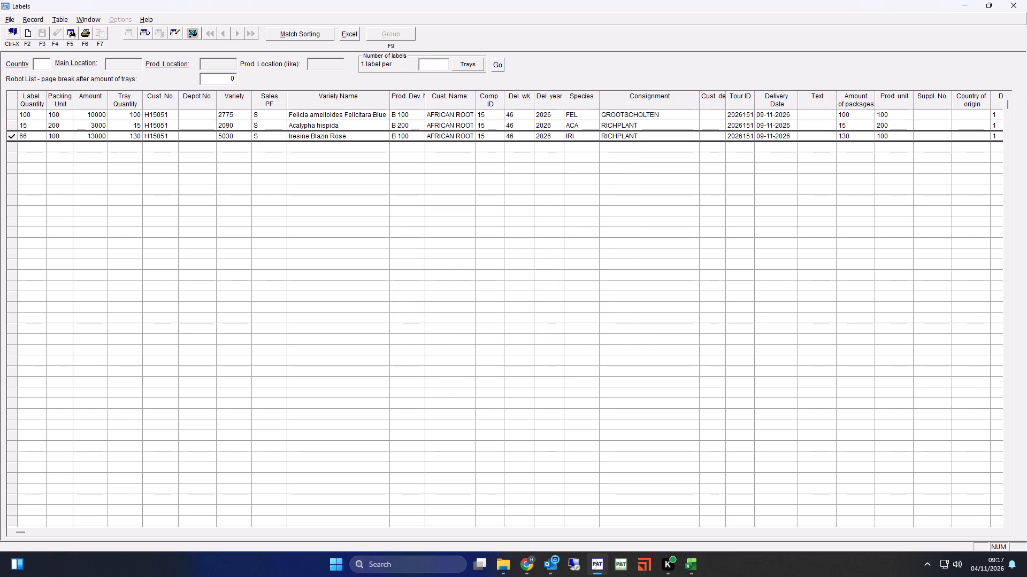
{"action": "key", "text": "BackSpace"}
{"action": "key", "text": "BackSpace"}
{"action": "key", "text": "BackSpace"}
{"action": "type", "text": "60"}
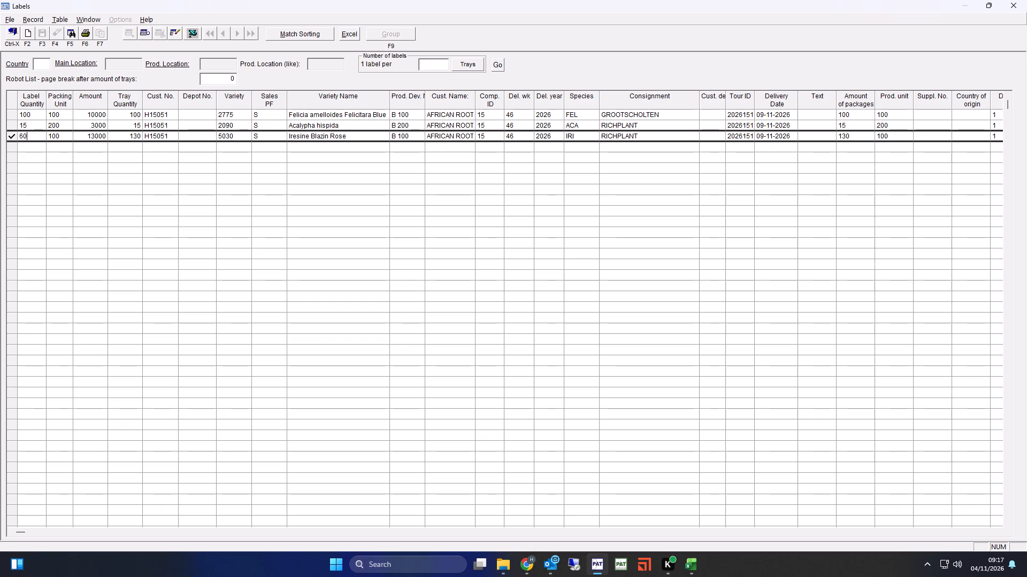
{"action": "left_click_drag", "start_coordinate": [34, 116], "coordinate": [8, 116]}
{"action": "type", "text": "50"}
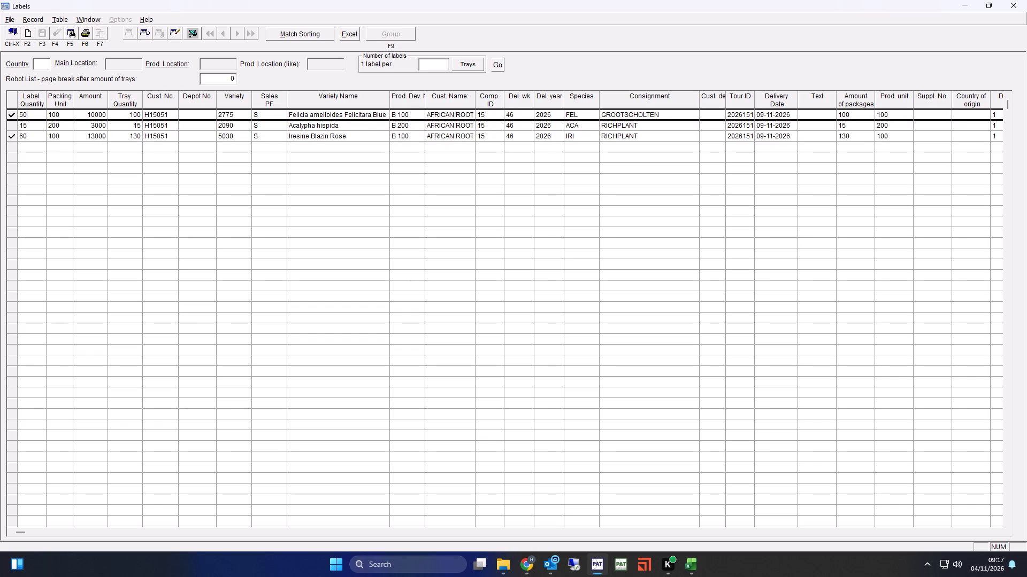
Print the labels for the Felicia amelloides Felicitara Blue and Iresine Blazin Rose rows together.
{"action": "left_click", "coordinate": [9, 117]}
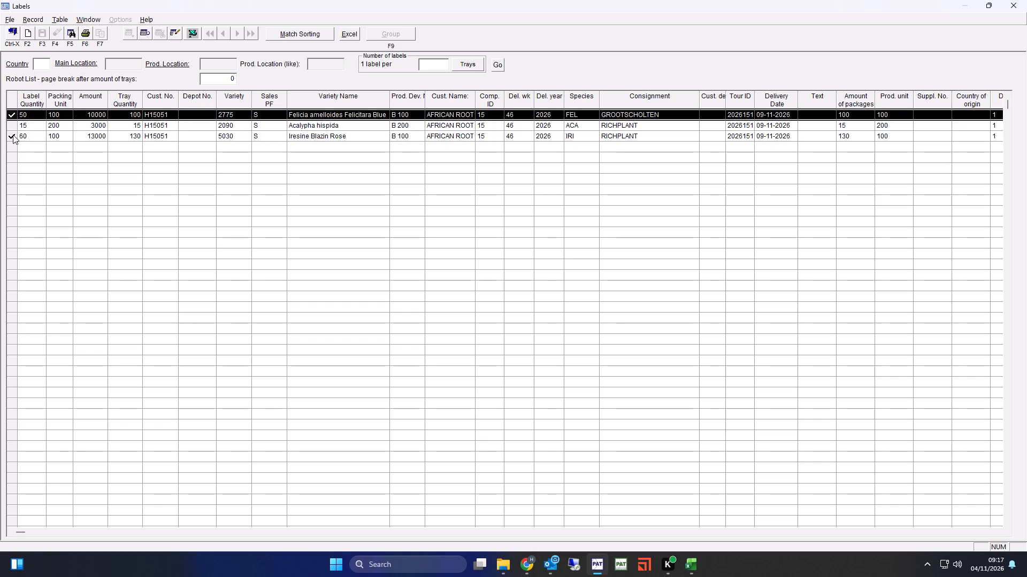
{"action": "left_click", "coordinate": [13, 134], "text": "ctrl"}
{"action": "left_click", "coordinate": [86, 35]}
{"action": "left_click", "coordinate": [489, 201]}
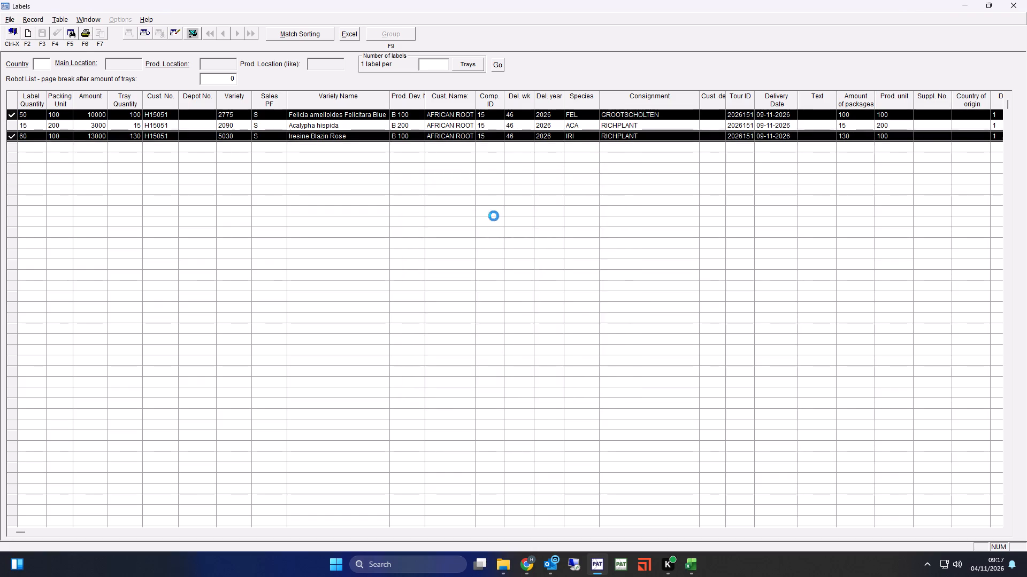
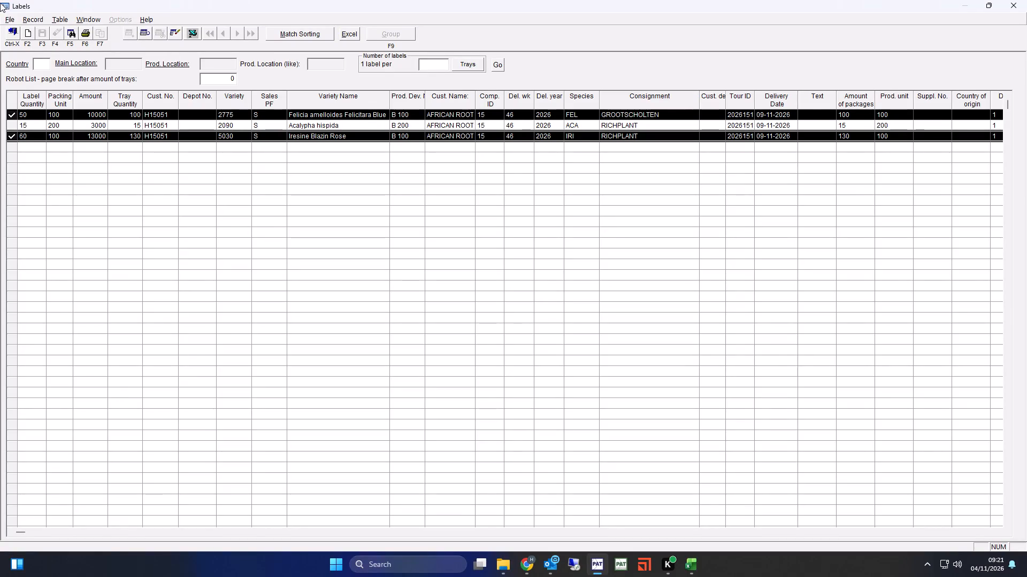
Close the GH2 labels window, discarding its changes.
{"action": "left_click", "coordinate": [13, 30]}
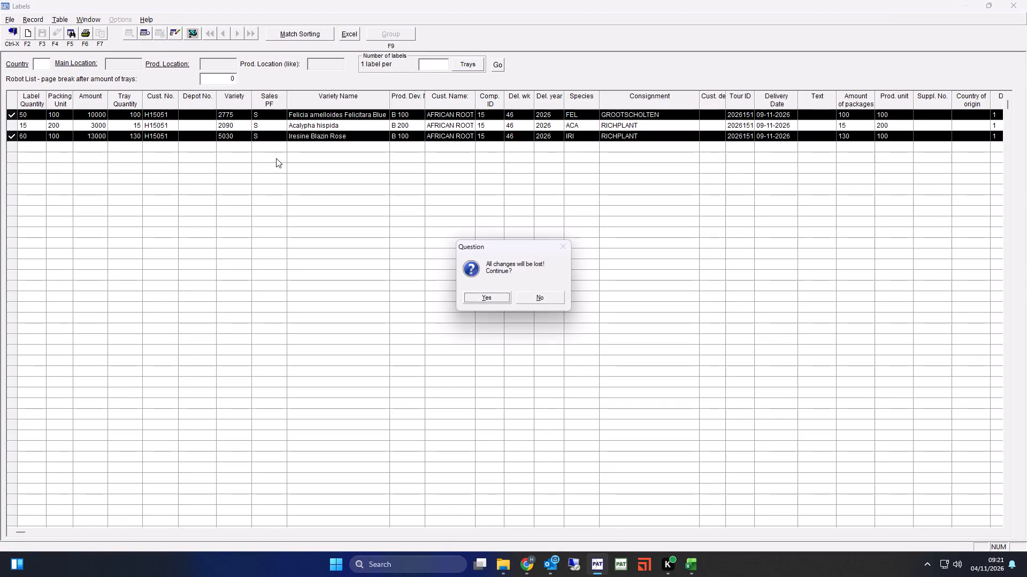
{"action": "left_click", "coordinate": [502, 297]}
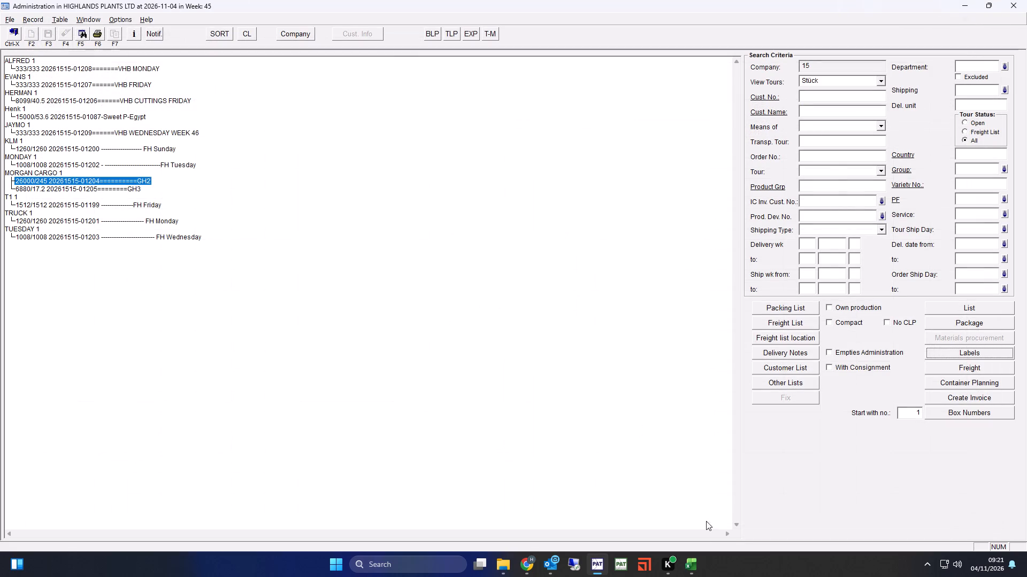
Switch to the Excel Week 45 workbook and close it.
{"action": "left_click", "coordinate": [685, 567]}
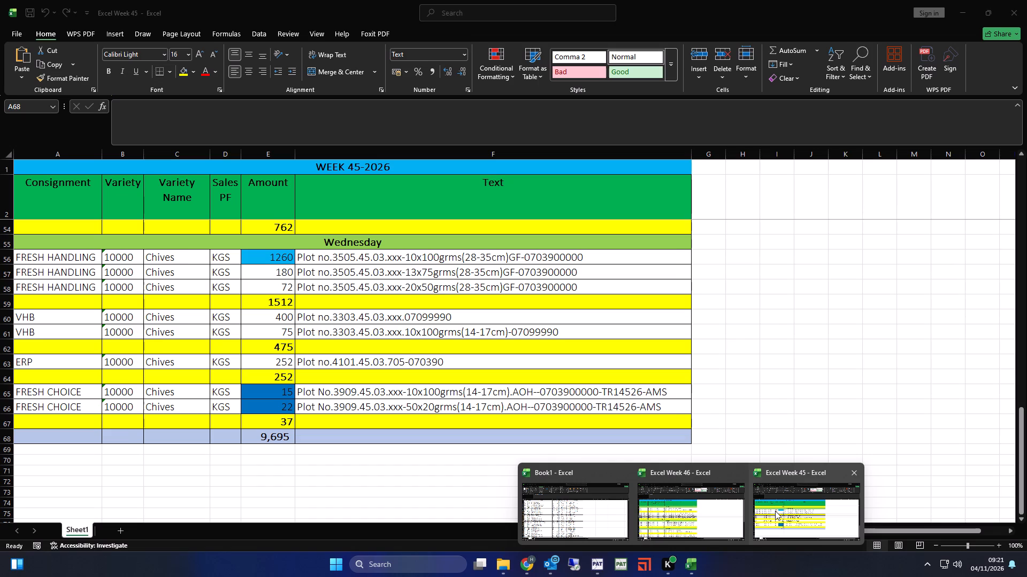
{"action": "left_click", "coordinate": [775, 511]}
{"action": "left_click", "coordinate": [1013, 7]}
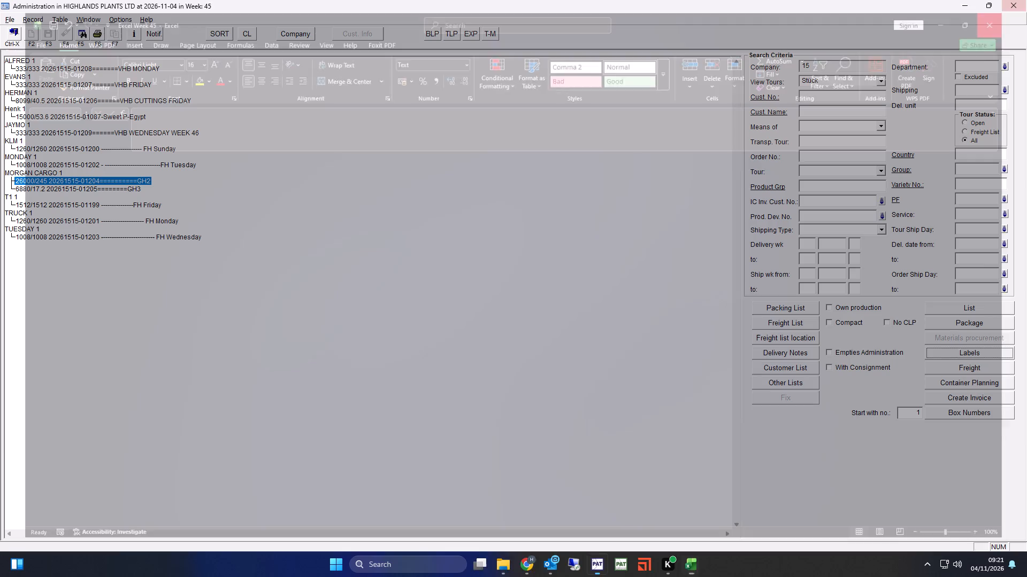
In the Excel Week 46 workbook, re-enter the AutoSum totals for Friday's VHB and Fresh Handling groups in E6 and E11.
{"action": "left_click", "coordinate": [689, 563]}
{"action": "left_click", "coordinate": [725, 513]}
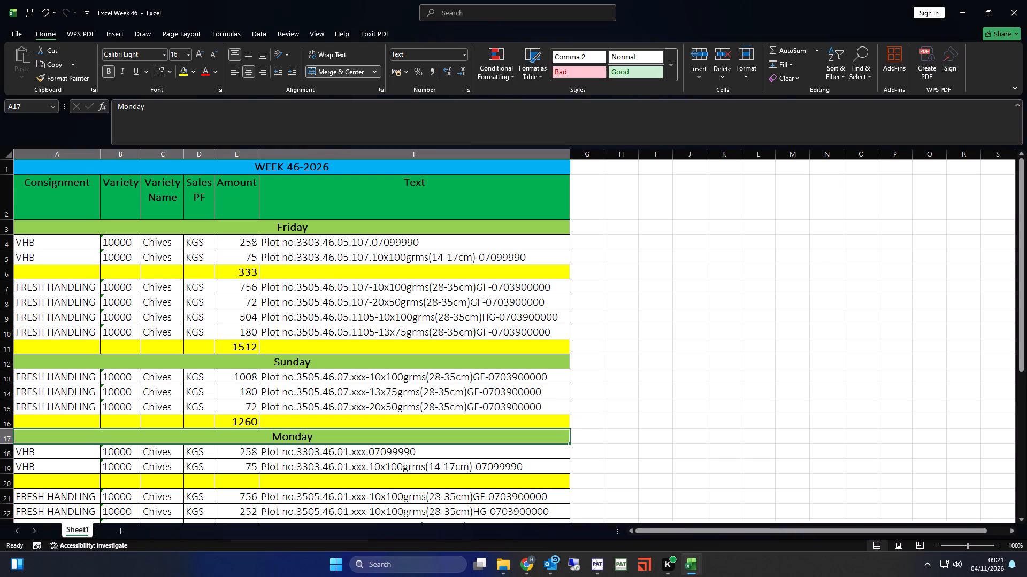
{"action": "scroll", "coordinate": [397, 336], "scroll_direction": "up", "scroll_amount": 4}
{"action": "left_click", "coordinate": [336, 323]}
{"action": "left_click", "coordinate": [297, 302]}
{"action": "scroll", "coordinate": [288, 297], "scroll_direction": "up", "scroll_amount": 3}
{"action": "left_click", "coordinate": [240, 277]}
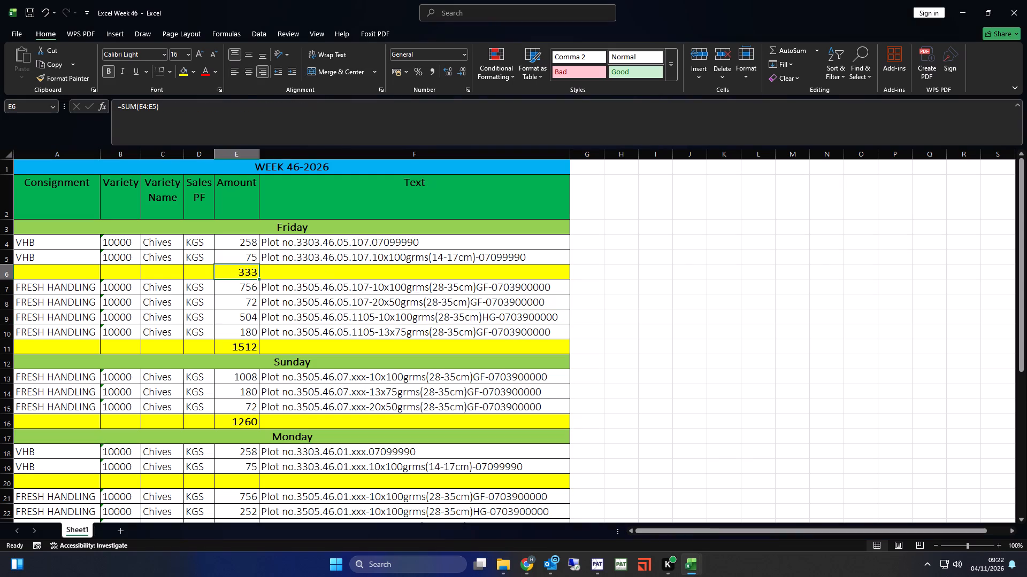
{"action": "key", "text": "alt+equal"}
{"action": "key", "text": "Return"}
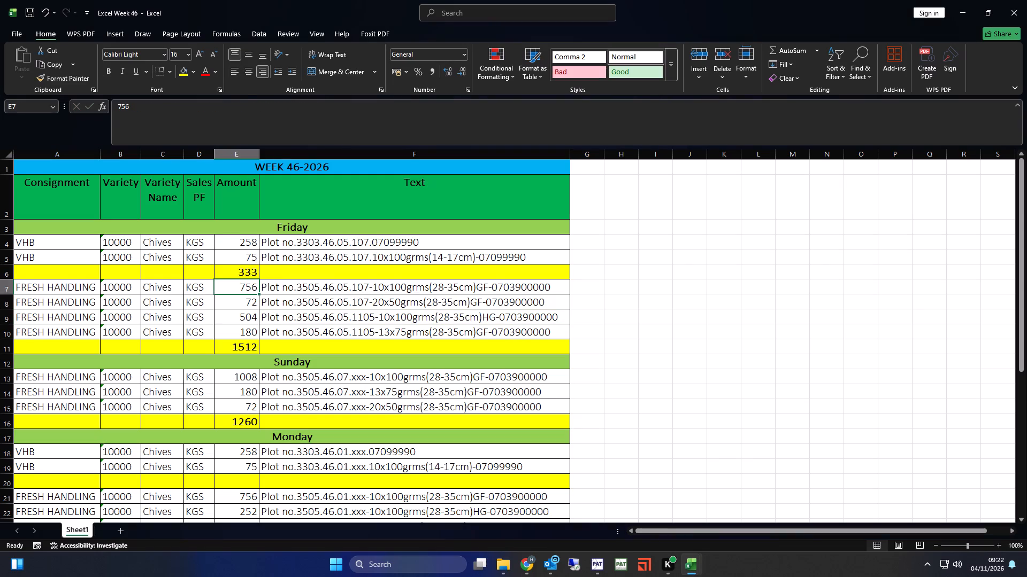
{"action": "left_click", "coordinate": [242, 348]}
{"action": "key", "text": "alt+equal"}
{"action": "key", "text": "Return"}
Re-enter the AutoSum total for Sunday's Fresh Handling group in E16.
{"action": "key", "text": "Return"}
{"action": "key", "text": "Return"}
{"action": "key", "text": "Return"}
{"action": "key", "text": "Return"}
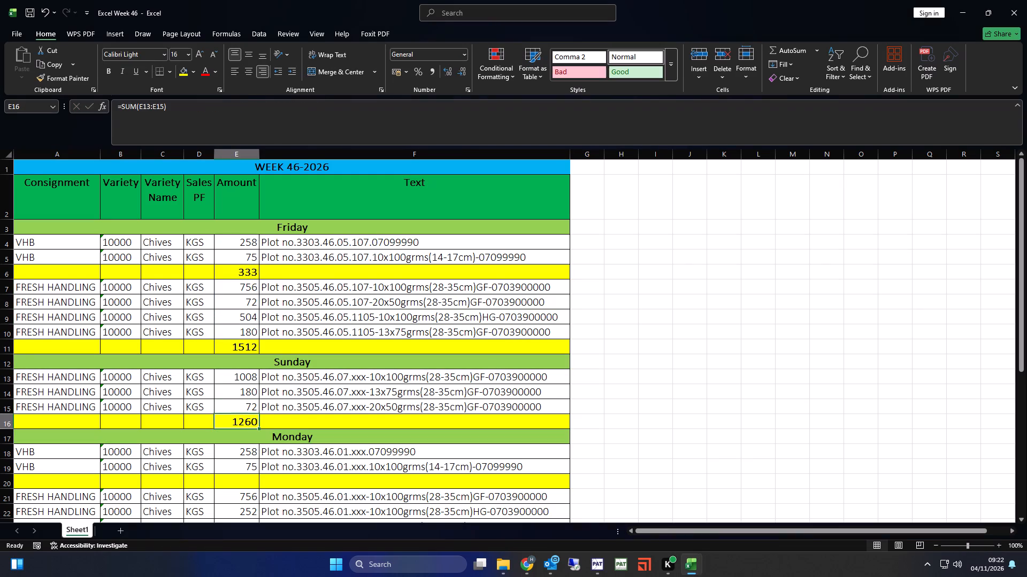
{"action": "key", "text": "alt+equal"}
{"action": "key", "text": "Return"}
Add AutoSum totals for Monday's VHB and Fresh Handling groups in the yellow cells E20 and E25.
{"action": "key", "text": "Return"}
{"action": "key", "text": "Return"}
{"action": "key", "text": "Return"}
{"action": "key", "text": "alt+equal"}
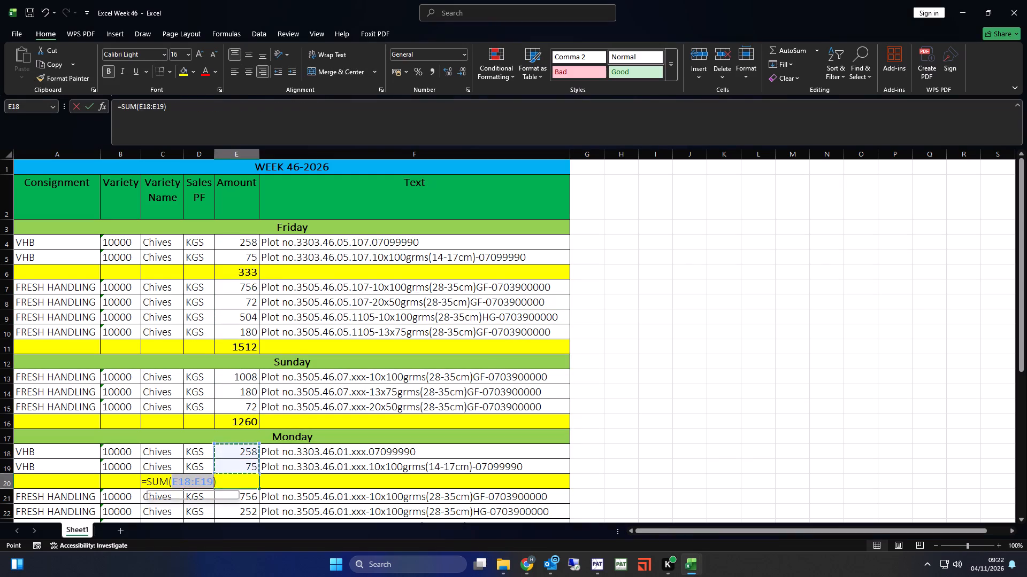
{"action": "key", "text": "Return"}
{"action": "scroll", "coordinate": [257, 354], "scroll_direction": "down", "scroll_amount": 2}
{"action": "scroll", "coordinate": [268, 400], "scroll_direction": "down", "scroll_amount": 1}
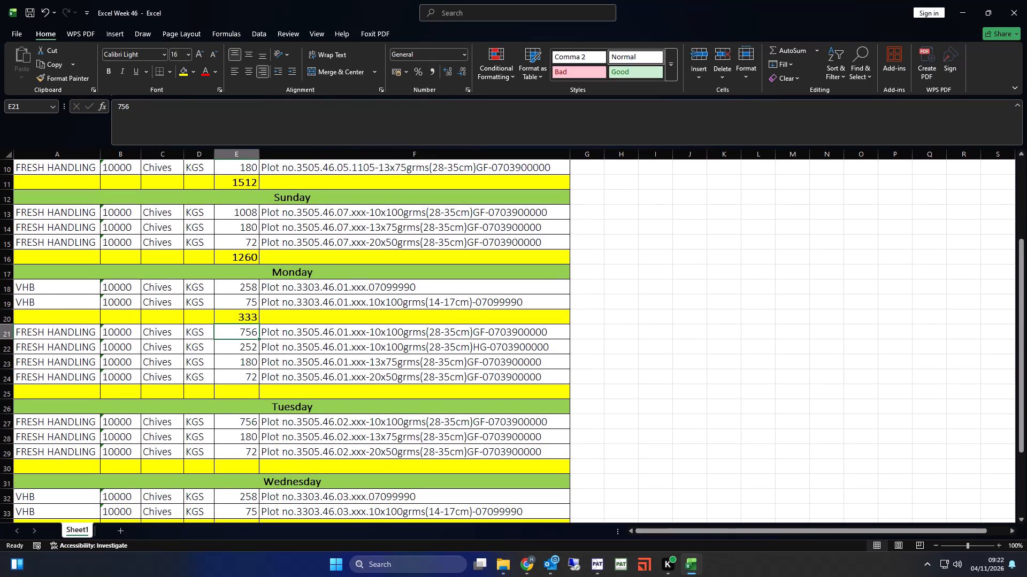
{"action": "left_click", "coordinate": [252, 394]}
{"action": "key", "text": "alt+equal"}
{"action": "key", "text": "Return"}
Add an AutoSum total for Tuesday's Fresh Handling group in the yellow cell E30.
{"action": "key", "text": "Return"}
{"action": "key", "text": "Return"}
{"action": "key", "text": "Return"}
{"action": "key", "text": "Return"}
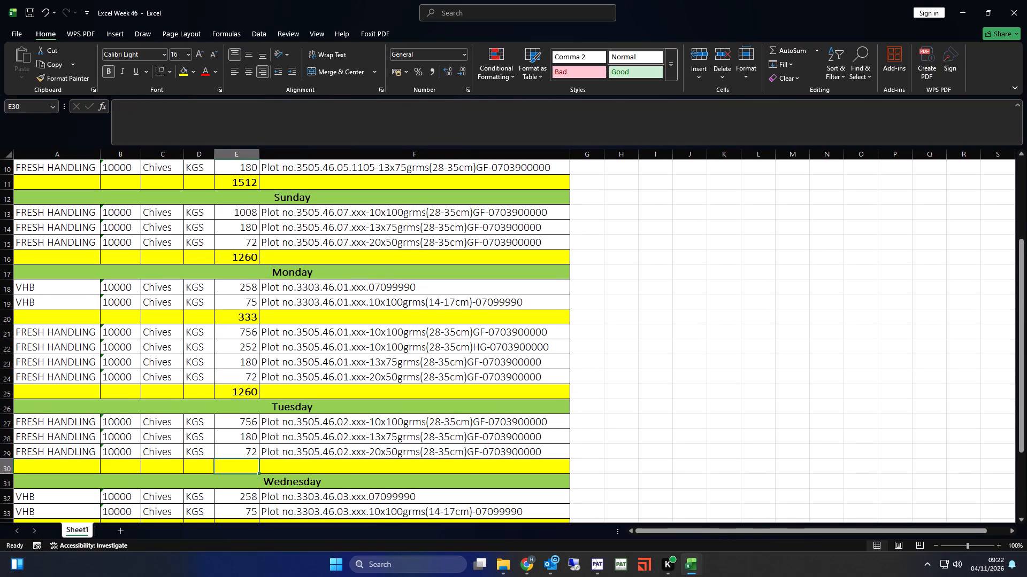
{"action": "key", "text": "alt+equal"}
{"action": "key", "text": "Return"}
Add AutoSum totals for Wednesday's VHB and Fresh Handling groups in the yellow cells E34 and E38.
{"action": "scroll", "coordinate": [254, 394], "scroll_direction": "down", "scroll_amount": 3}
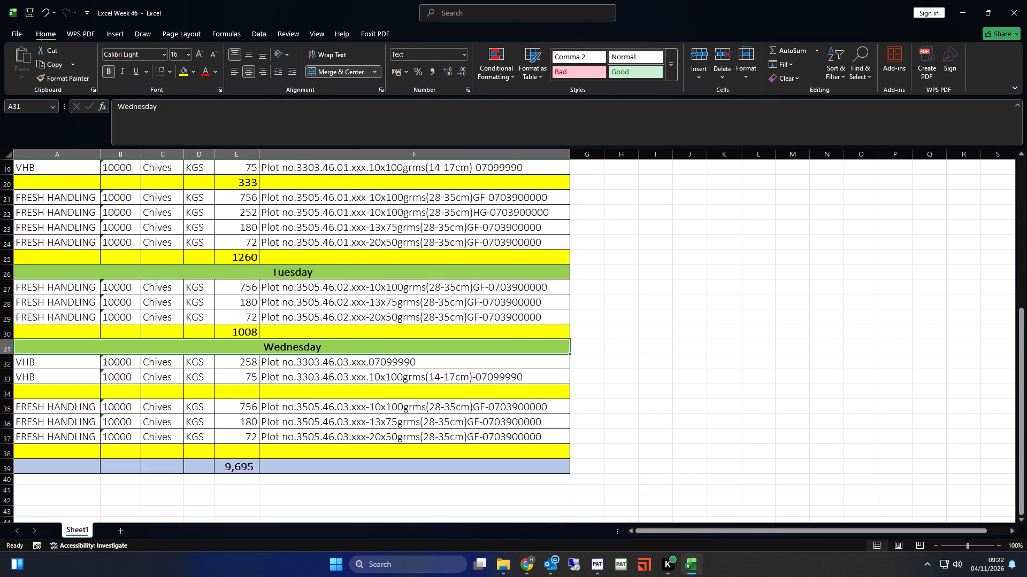
{"action": "left_click", "coordinate": [254, 391]}
{"action": "key", "text": "alt+equal"}
{"action": "key", "text": "Return"}
{"action": "key", "text": "Return"}
{"action": "key", "text": "Return"}
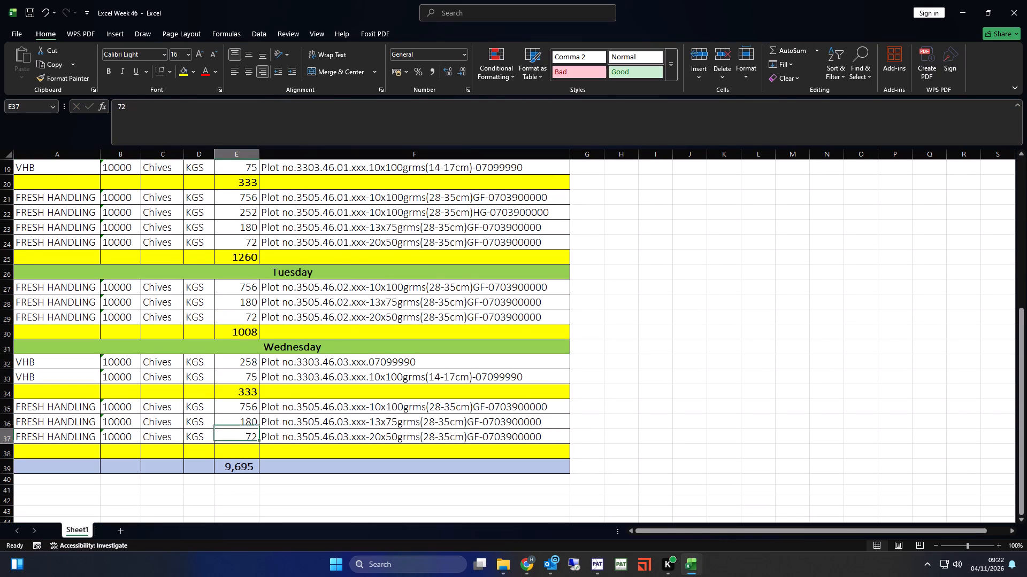
{"action": "key", "text": "Return"}
{"action": "key", "text": "alt+equal"}
{"action": "key", "text": "Return"}
Replace the grand total in E39 with a formula adding all yellow group totals: E38, E34, E30, E25, E20, E16, E11 and E6.
{"action": "key", "text": "plus"}
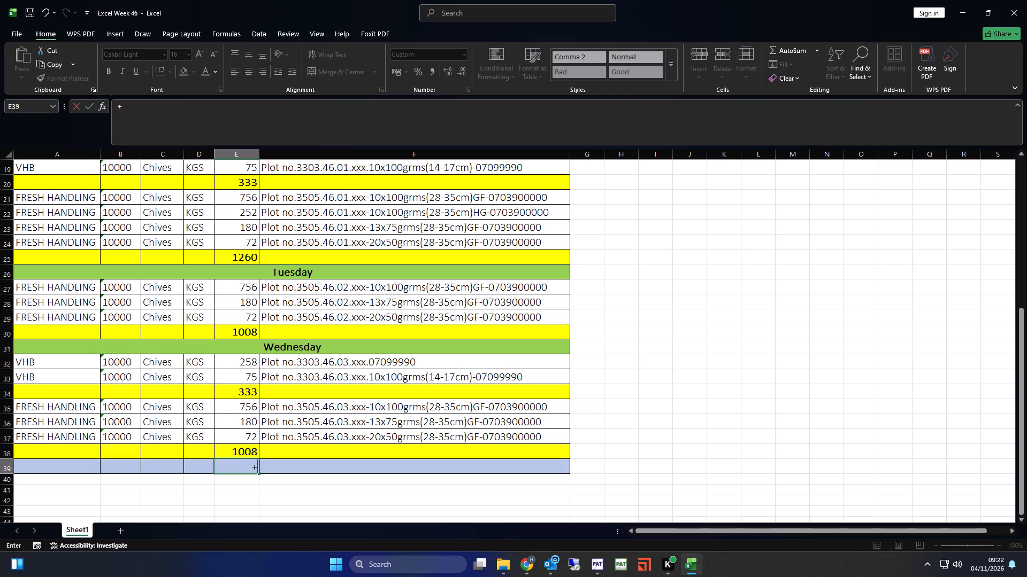
{"action": "key", "text": "Up"}
{"action": "key", "text": "plus"}
{"action": "left_click", "coordinate": [248, 389]}
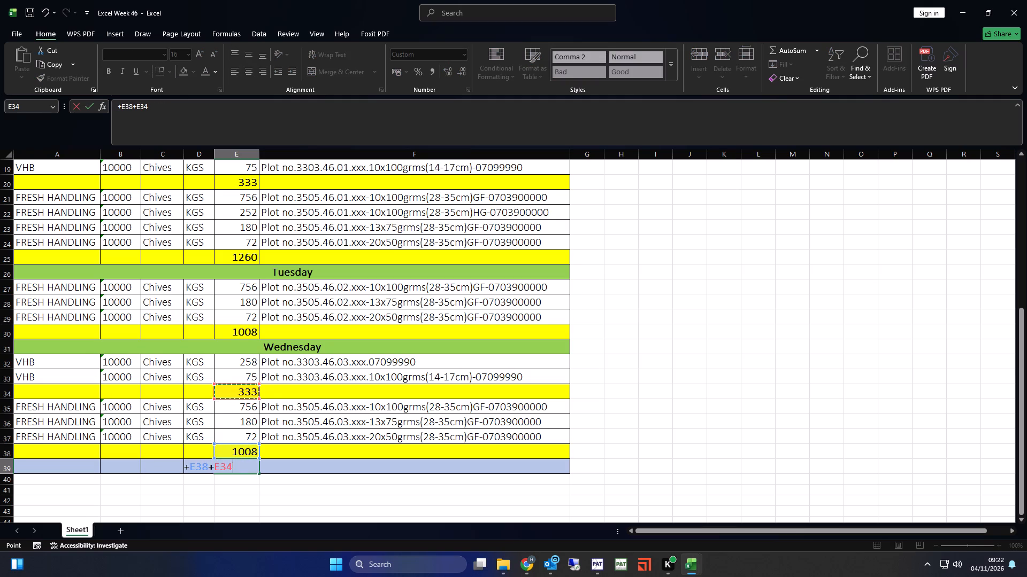
{"action": "key", "text": "plus"}
{"action": "left_click", "coordinate": [246, 336]}
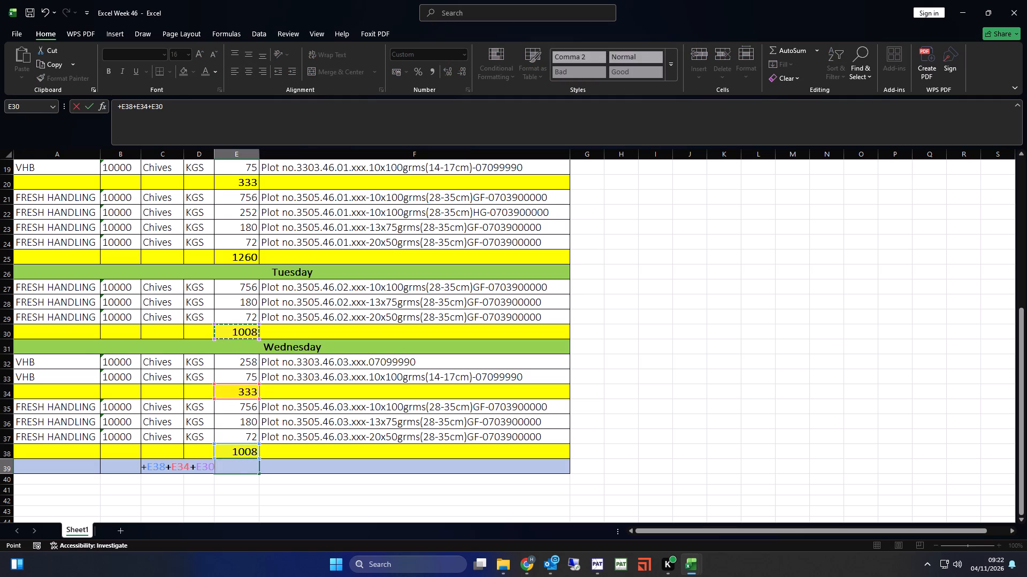
{"action": "key", "text": "plus"}
{"action": "left_click", "coordinate": [248, 254]}
{"action": "key", "text": "plus"}
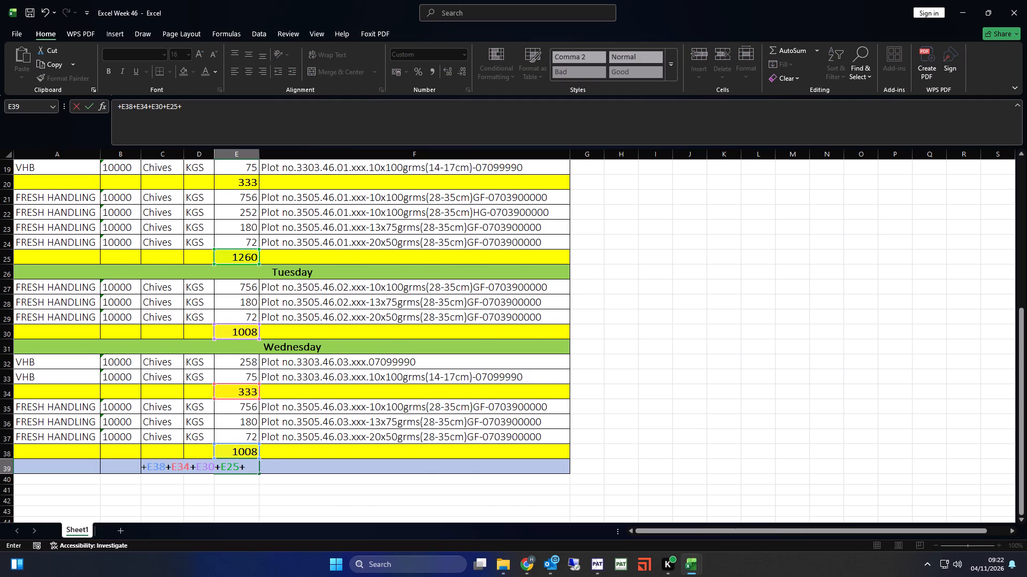
{"action": "scroll", "coordinate": [220, 296], "scroll_direction": "up", "scroll_amount": 2}
{"action": "left_click", "coordinate": [249, 275]}
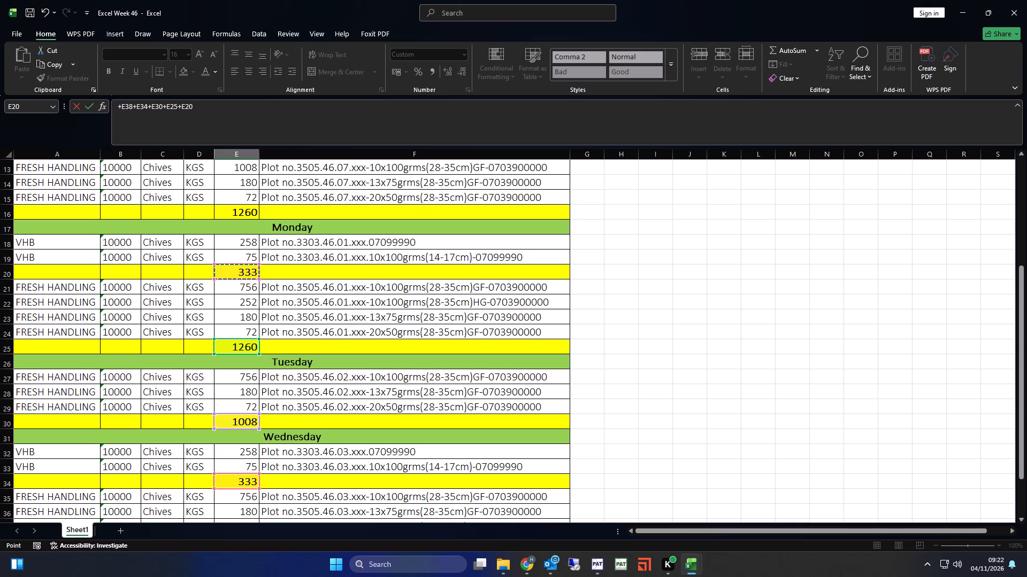
{"action": "key", "text": "plus"}
{"action": "left_click", "coordinate": [250, 214]}
{"action": "scroll", "coordinate": [260, 239], "scroll_direction": "up", "scroll_amount": 3}
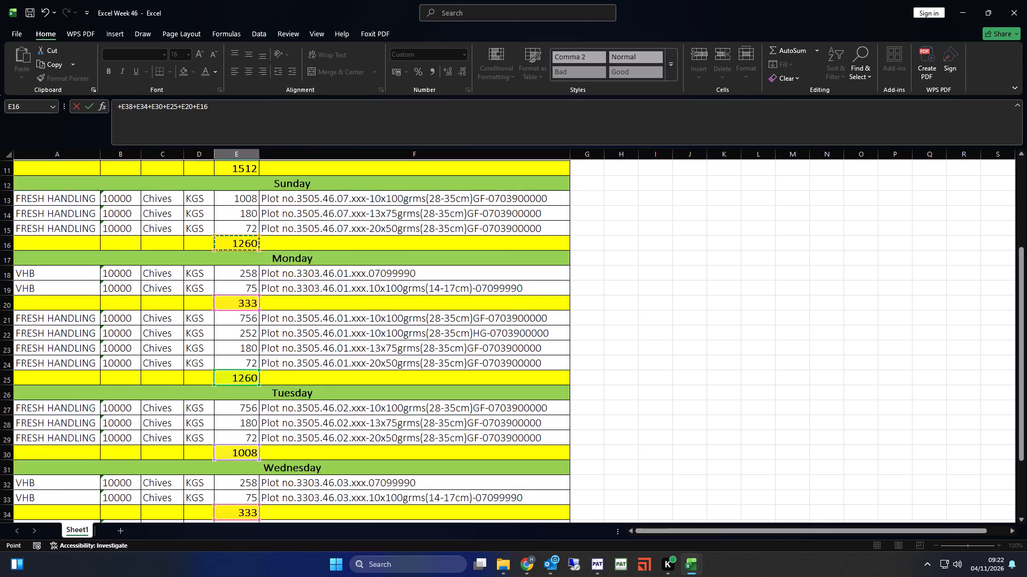
{"action": "scroll", "coordinate": [282, 263], "scroll_direction": "up", "scroll_amount": 2}
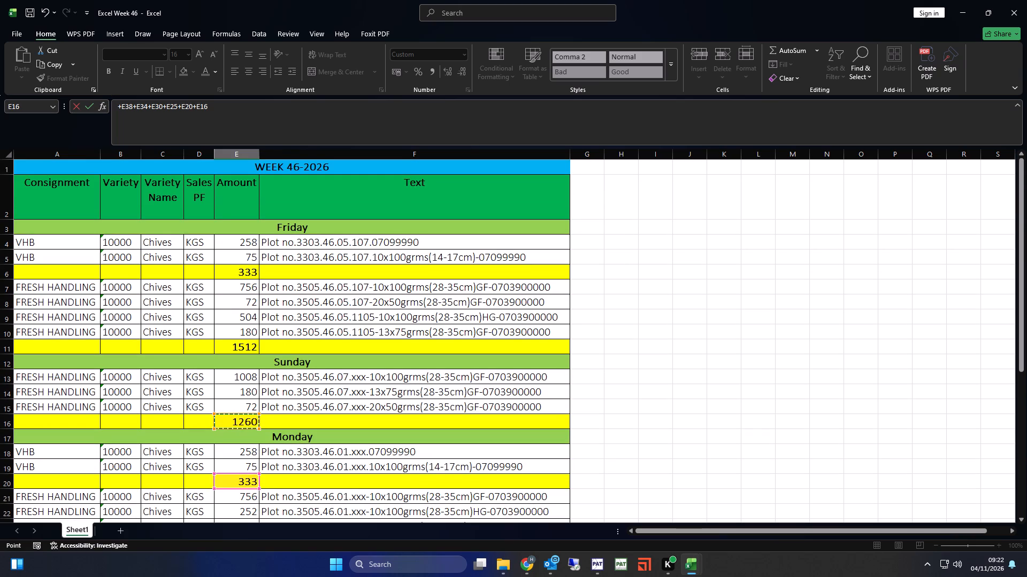
{"action": "key", "text": "plus"}
{"action": "left_click", "coordinate": [239, 350]}
{"action": "key", "text": "plus"}
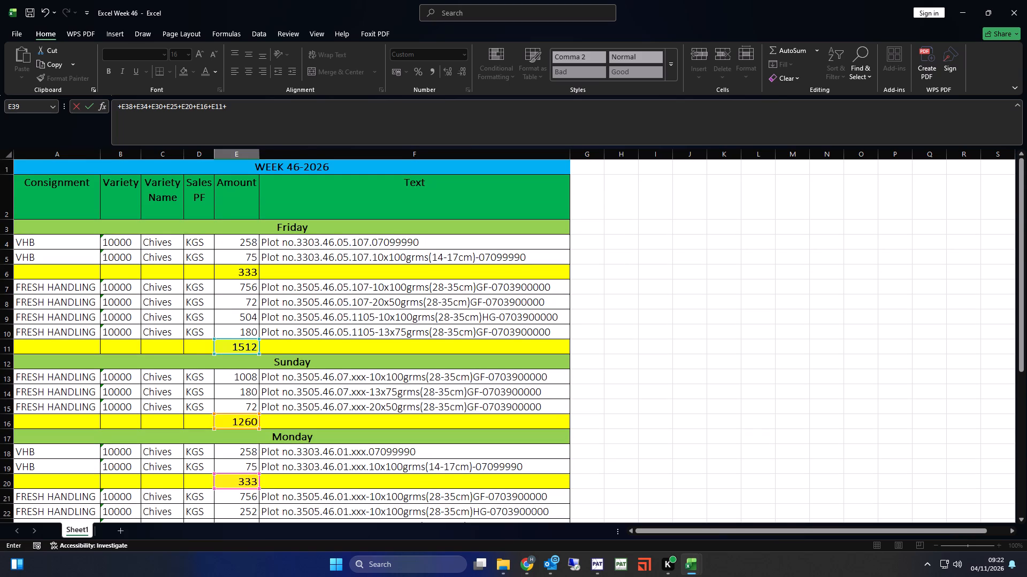
{"action": "left_click", "coordinate": [244, 275]}
{"action": "key", "text": "Return"}
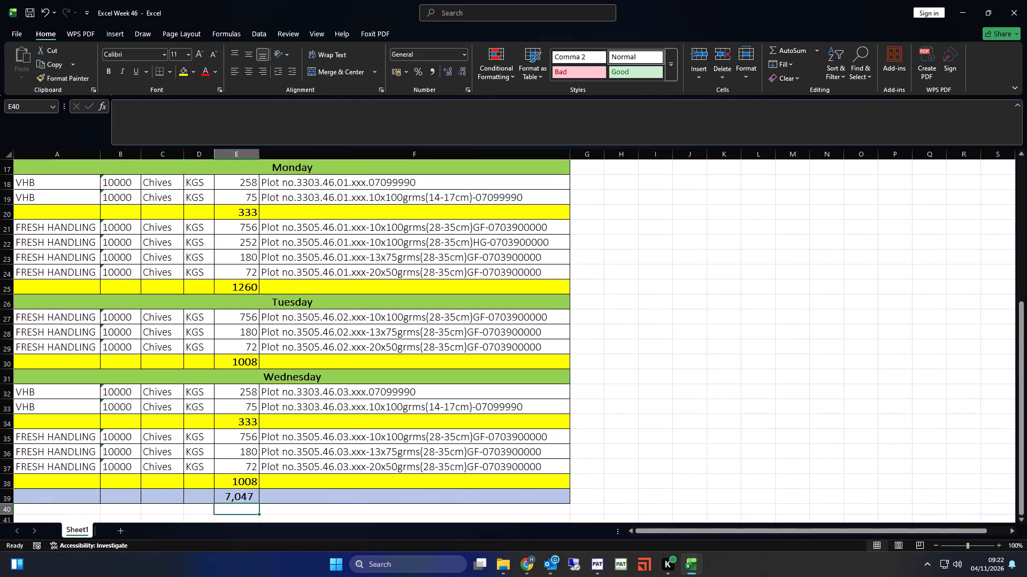
Save the Week 46 workbook.
{"action": "scroll", "coordinate": [388, 365], "scroll_direction": "up", "scroll_amount": 11}
{"action": "left_click", "coordinate": [362, 310]}
{"action": "key", "text": "ctrl+s"}
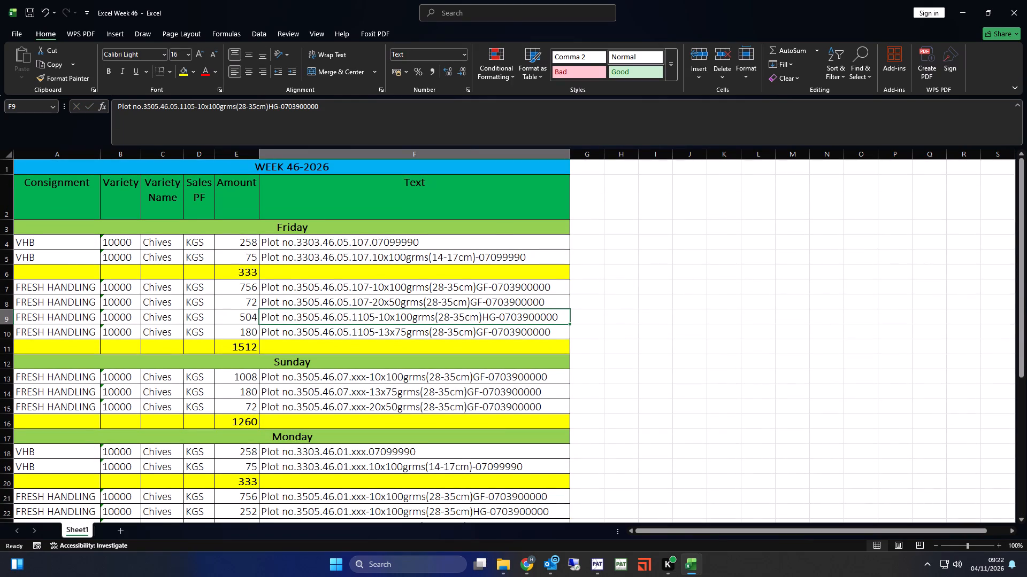
Check the plot number text of every consignment row in the Text column, from Friday through Wednesday.
{"action": "left_click", "coordinate": [345, 245]}
{"action": "left_click", "coordinate": [346, 258]}
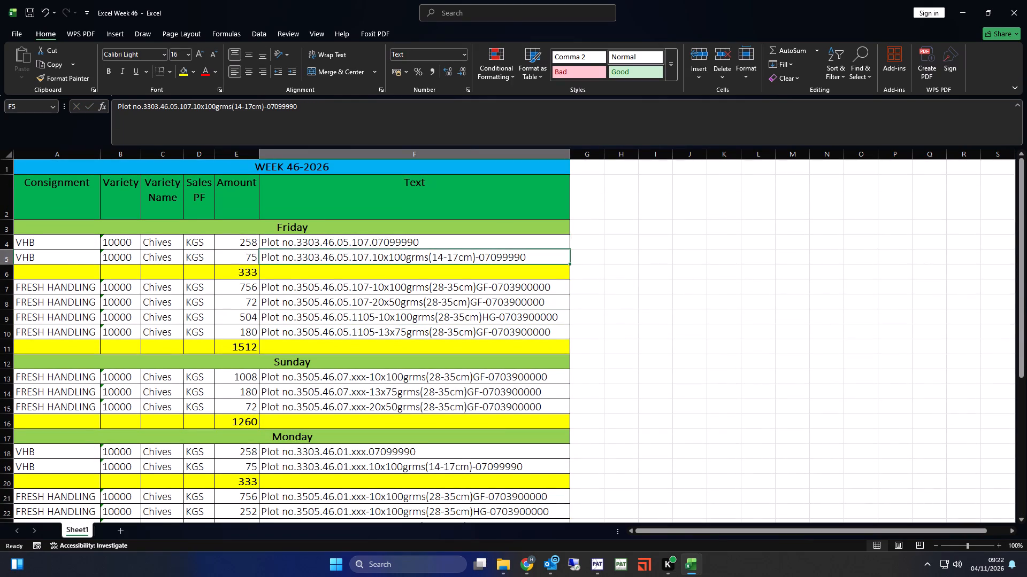
{"action": "left_click", "coordinate": [345, 290]}
{"action": "left_click", "coordinate": [348, 306]}
{"action": "left_click", "coordinate": [346, 316]}
{"action": "left_click", "coordinate": [347, 334]}
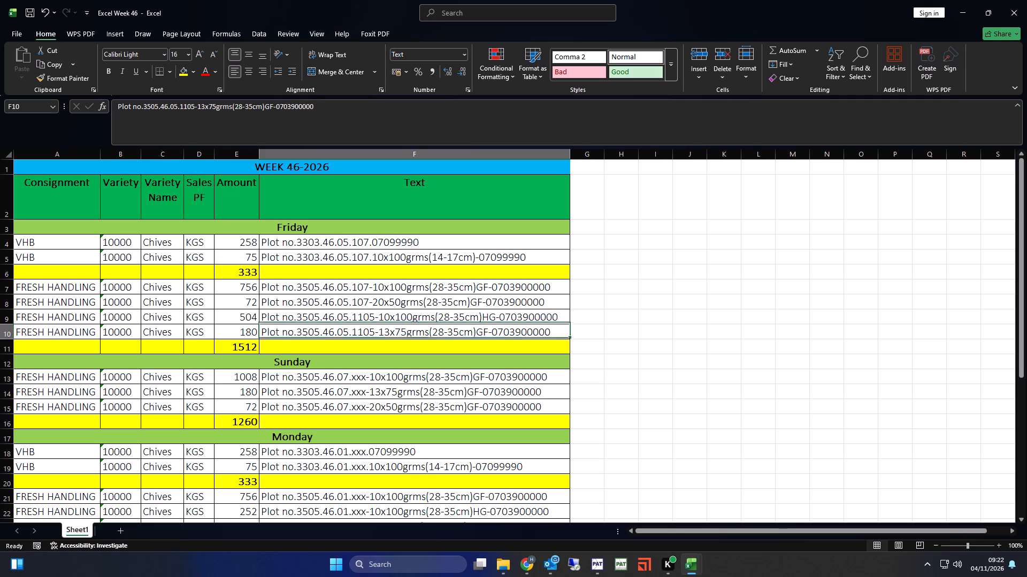
{"action": "left_click", "coordinate": [348, 377]}
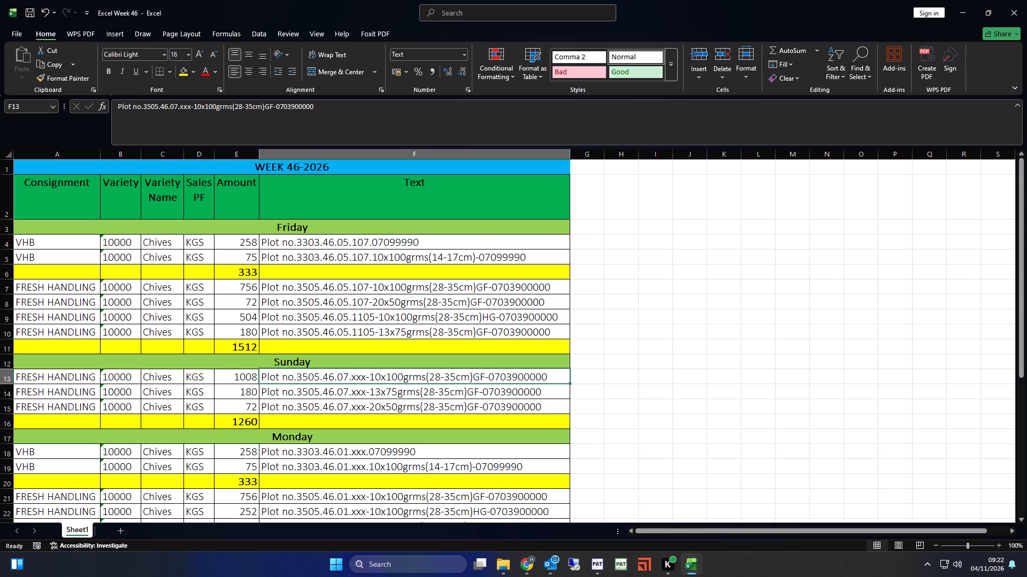
{"action": "scroll", "coordinate": [351, 381], "scroll_direction": "down", "scroll_amount": 1}
{"action": "left_click", "coordinate": [344, 321]}
{"action": "left_click", "coordinate": [344, 333]}
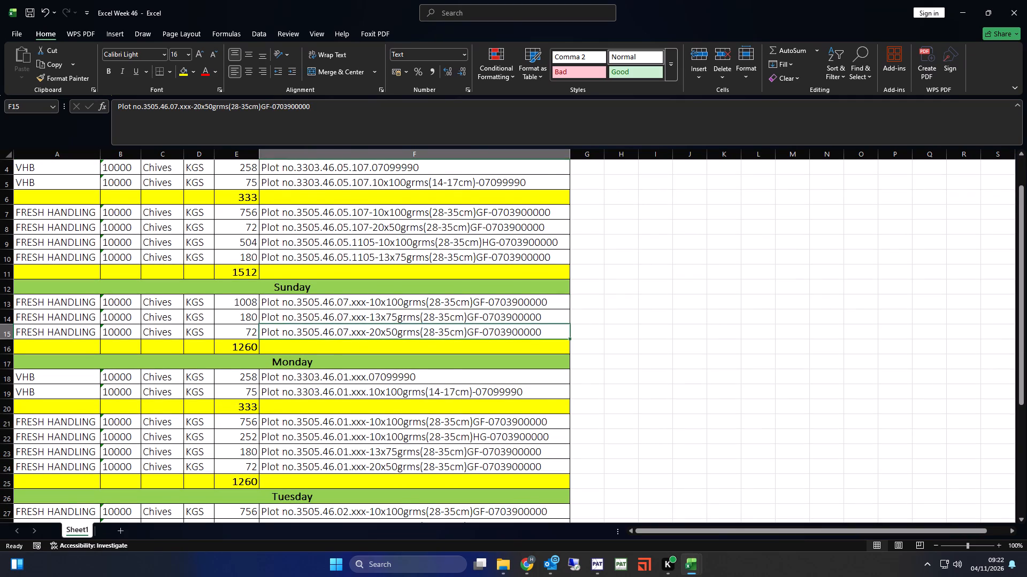
{"action": "scroll", "coordinate": [344, 333], "scroll_direction": "down", "scroll_amount": 1}
{"action": "left_click", "coordinate": [344, 335]}
{"action": "left_click", "coordinate": [346, 348]}
{"action": "left_click", "coordinate": [352, 376]}
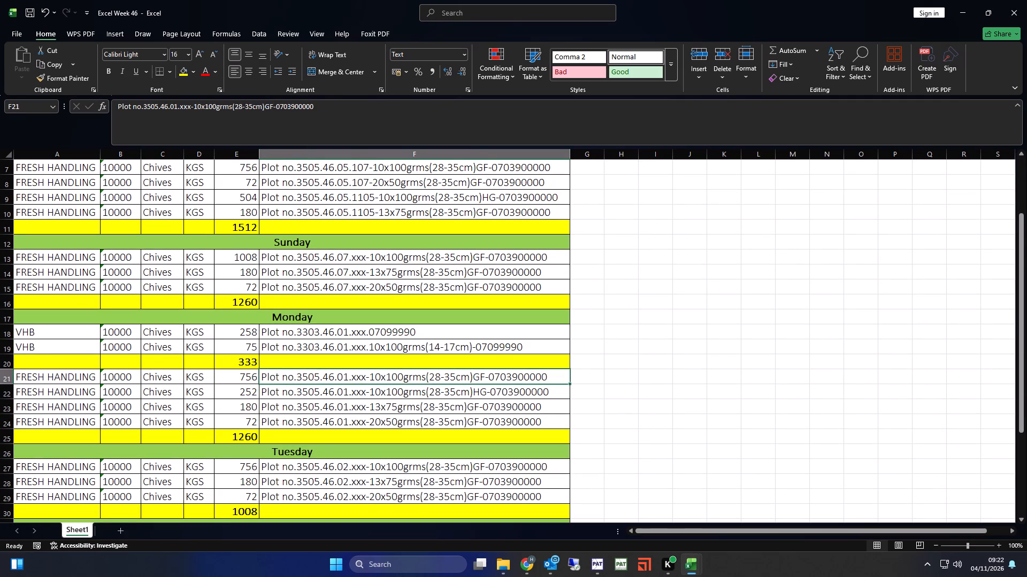
{"action": "left_click", "coordinate": [349, 391]}
{"action": "left_click", "coordinate": [350, 407]}
{"action": "left_click", "coordinate": [348, 422]}
{"action": "scroll", "coordinate": [369, 401], "scroll_direction": "down", "scroll_amount": 2}
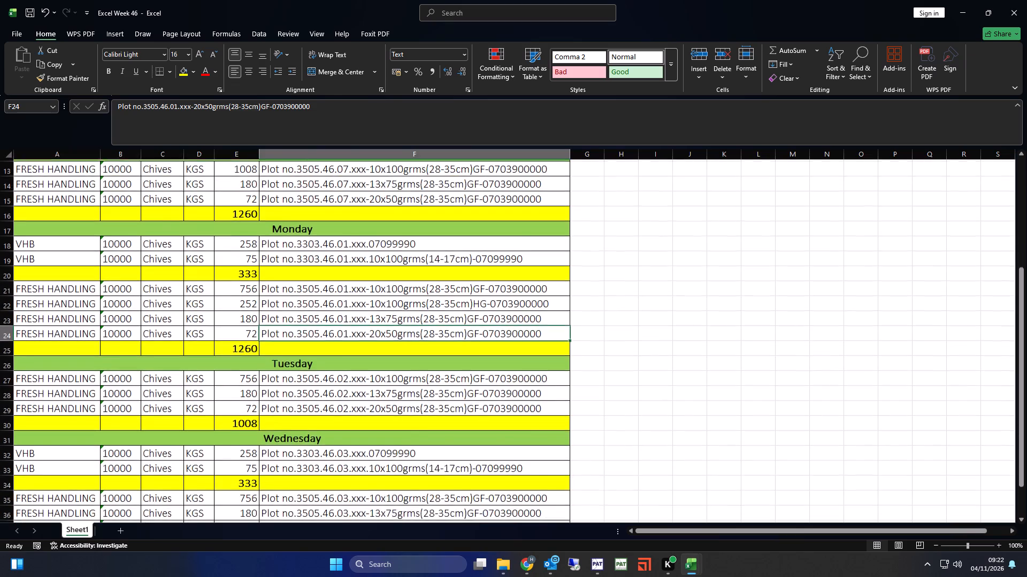
{"action": "scroll", "coordinate": [371, 395], "scroll_direction": "down", "scroll_amount": 1}
{"action": "left_click", "coordinate": [350, 334]}
{"action": "left_click", "coordinate": [350, 345]}
{"action": "left_click", "coordinate": [348, 360]}
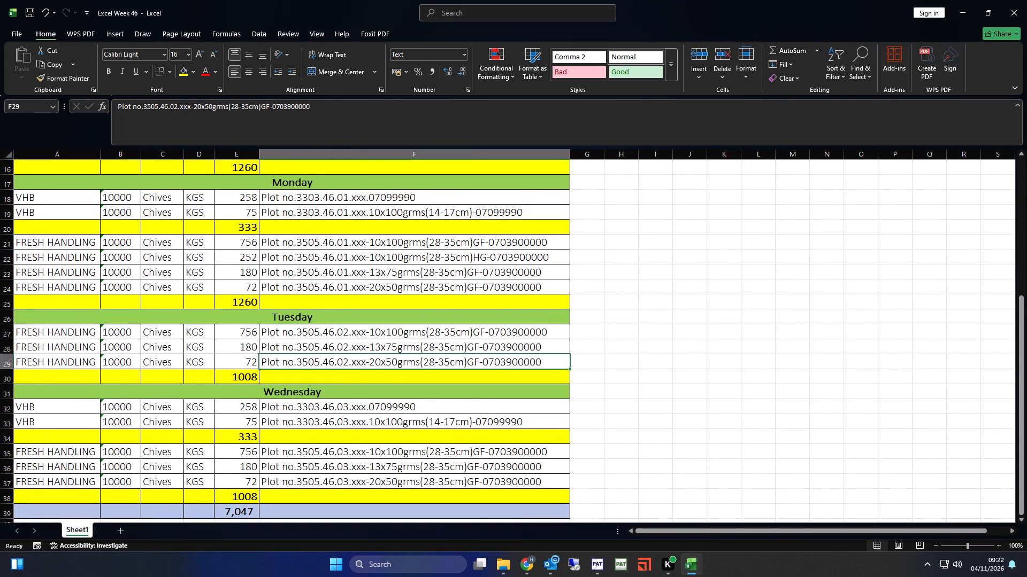
{"action": "scroll", "coordinate": [359, 380], "scroll_direction": "down", "scroll_amount": 2}
{"action": "left_click", "coordinate": [344, 317]}
{"action": "left_click", "coordinate": [347, 335]}
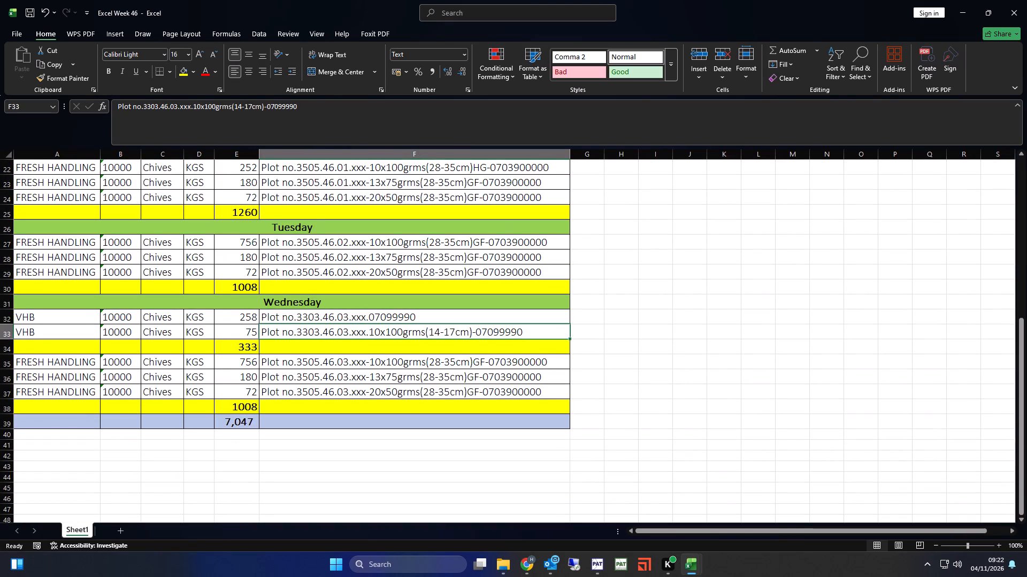
{"action": "left_click", "coordinate": [341, 364]}
{"action": "left_click", "coordinate": [346, 380]}
{"action": "left_click", "coordinate": [346, 394]}
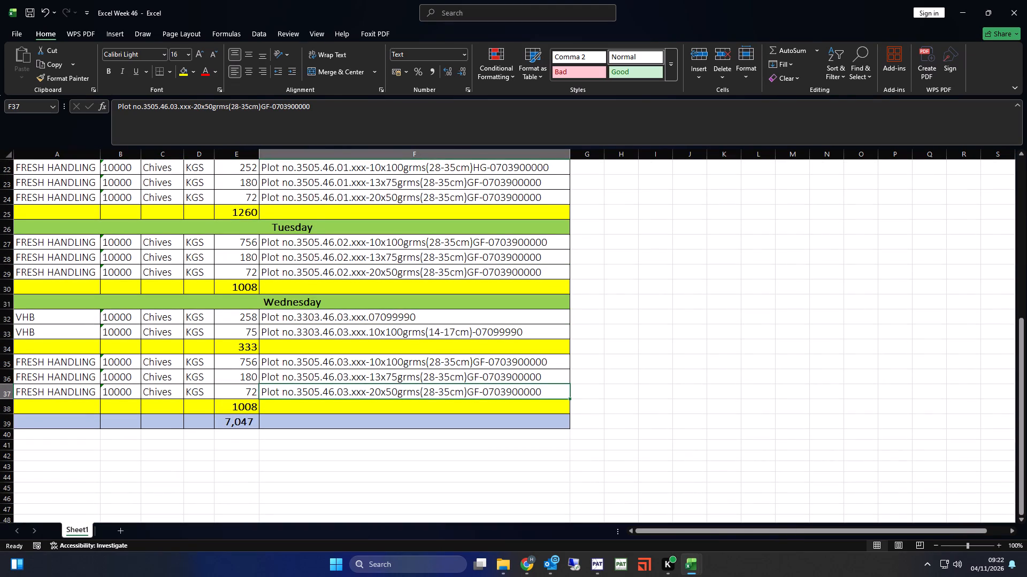
Save the checked Week 46 workbook.
{"action": "key", "text": "ctrl+s"}
{"action": "scroll", "coordinate": [313, 399], "scroll_direction": "up", "scroll_amount": 17}
{"action": "key", "text": "ctrl+s"}
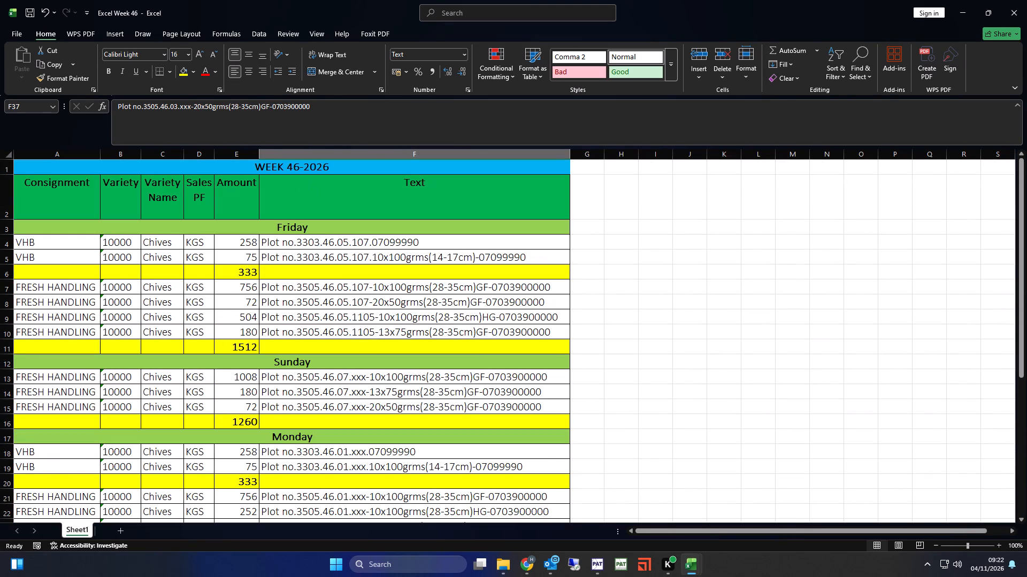
Copy the whole Week 46 table, from the WEEK 46-2026 title through the grand total row.
{"action": "left_click", "coordinate": [310, 169]}
{"action": "scroll", "coordinate": [295, 358], "scroll_direction": "down", "scroll_amount": 7}
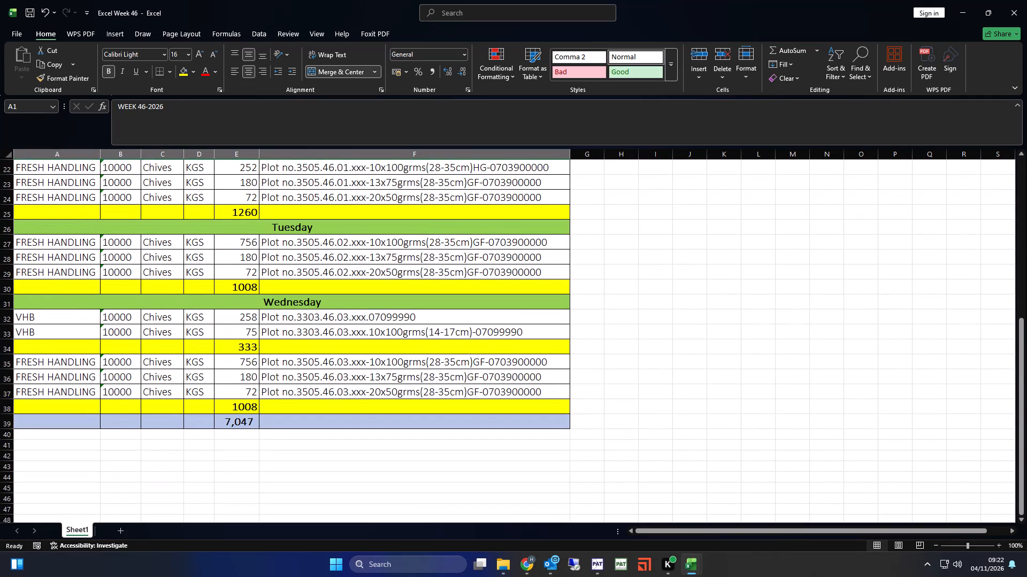
{"action": "left_click", "coordinate": [305, 418], "text": "shift"}
{"action": "key", "text": "ctrl+c"}
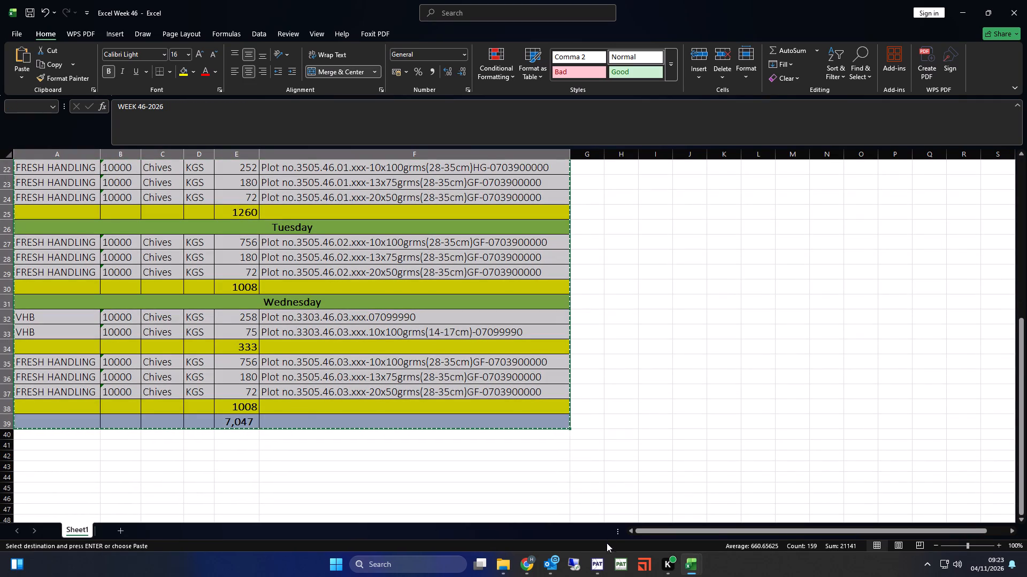
Switch to Chrome and open the Herman browser profile.
{"action": "left_click", "coordinate": [528, 563]}
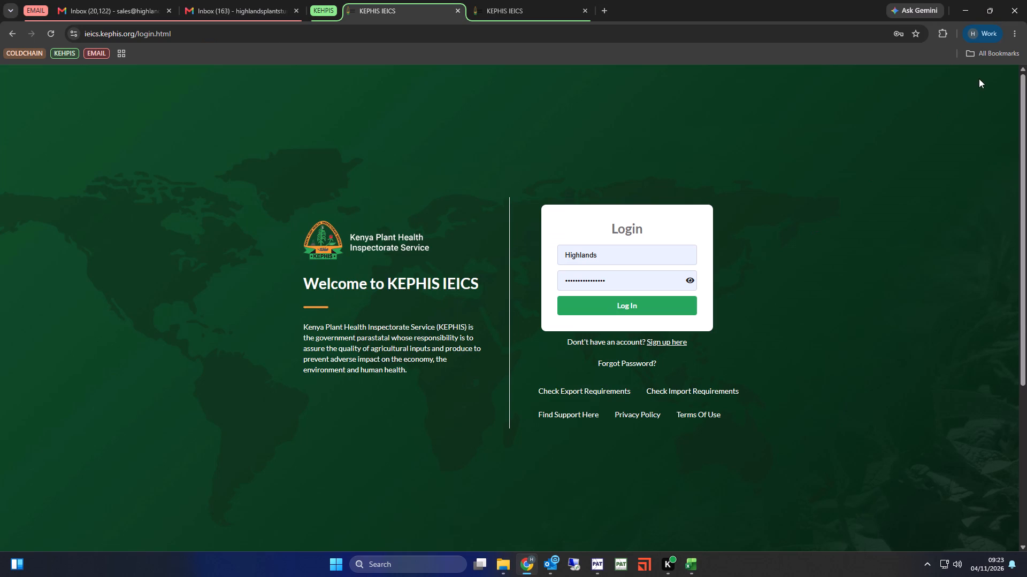
{"action": "left_click", "coordinate": [975, 37]}
{"action": "left_click", "coordinate": [868, 259]}
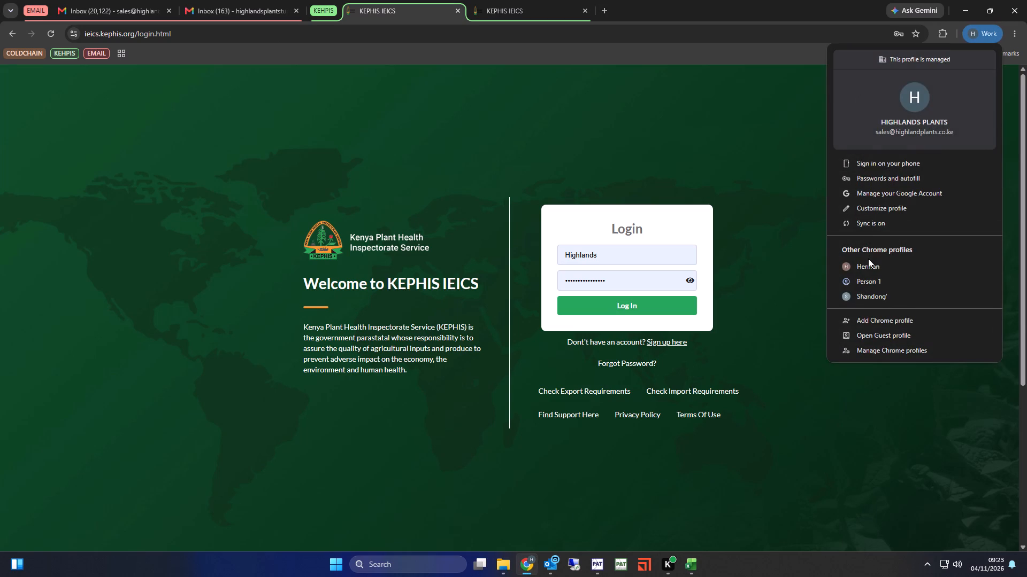
Open the Herman browser profile and launch its saved KEPHIS tab group with WhatsApp Web.
{"action": "left_click", "coordinate": [868, 264]}
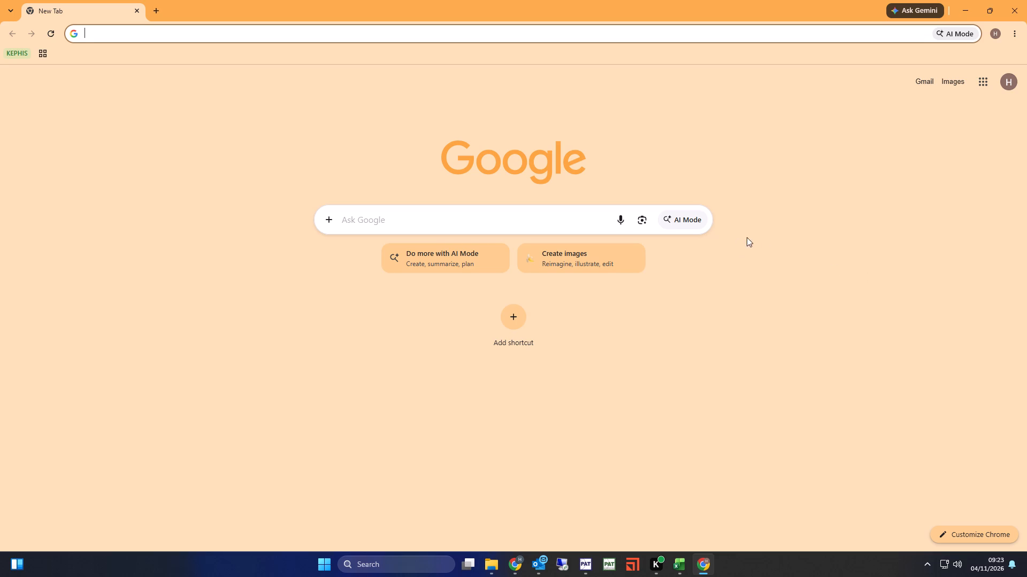
{"action": "left_click", "coordinate": [22, 53]}
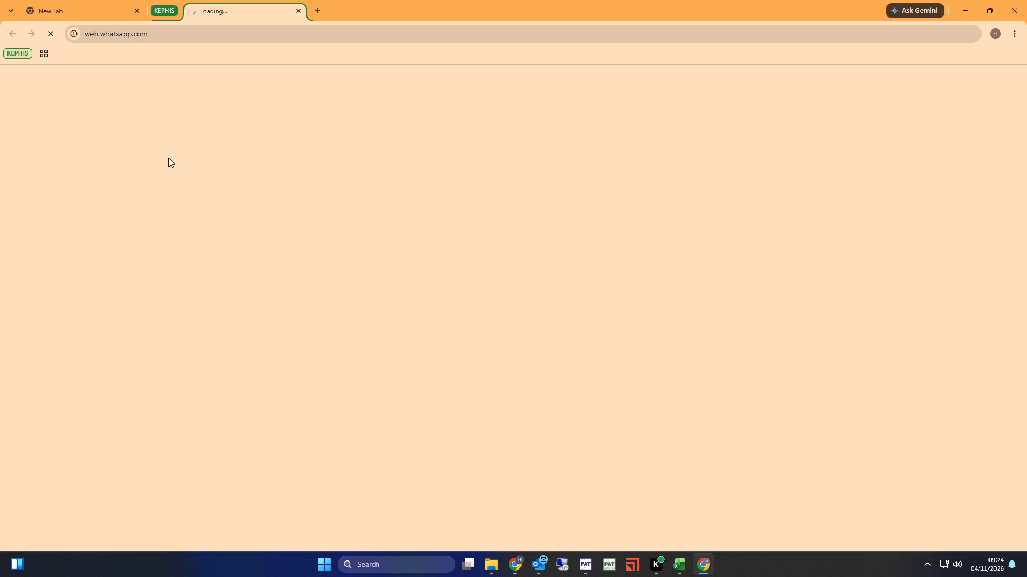
Open YouTube in the empty first tab.
{"action": "left_click", "coordinate": [100, 10]}
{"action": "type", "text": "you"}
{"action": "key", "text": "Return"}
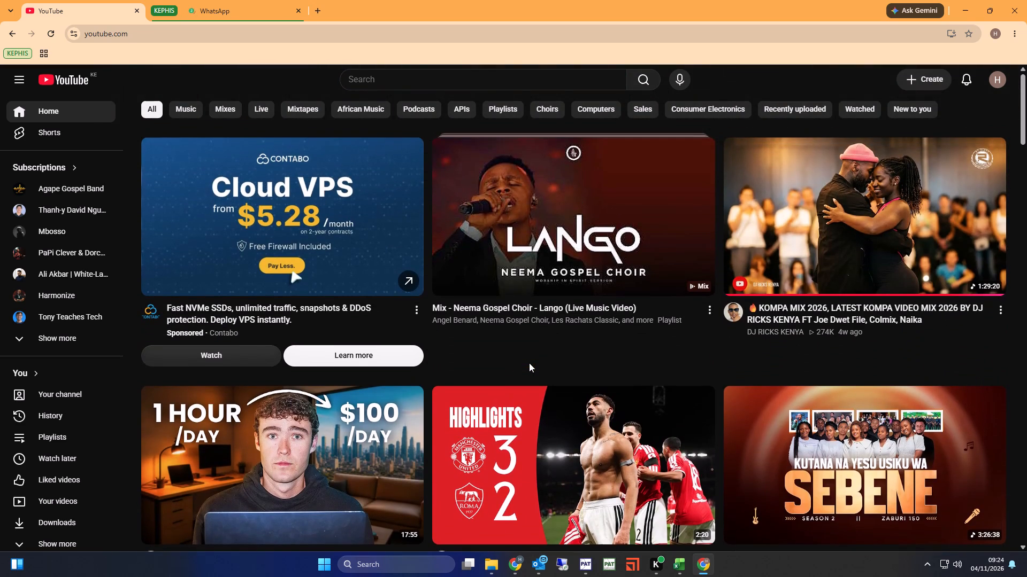
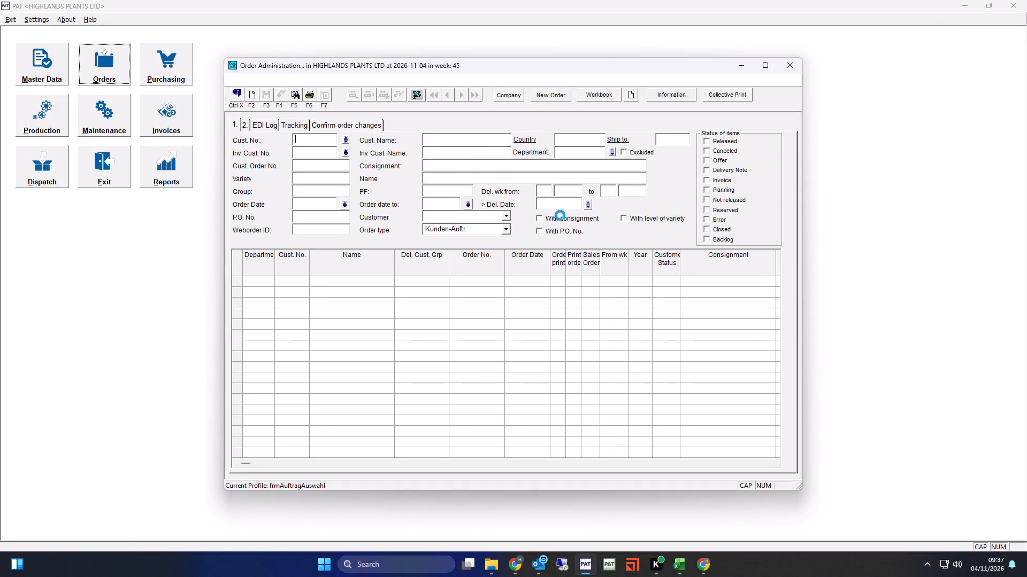
Search orders for consignment ERP from delivery week 45 of 2026, with consignment and level of variety included.
{"action": "left_click", "coordinate": [561, 217]}
{"action": "left_click", "coordinate": [641, 221]}
{"action": "left_click", "coordinate": [543, 190]}
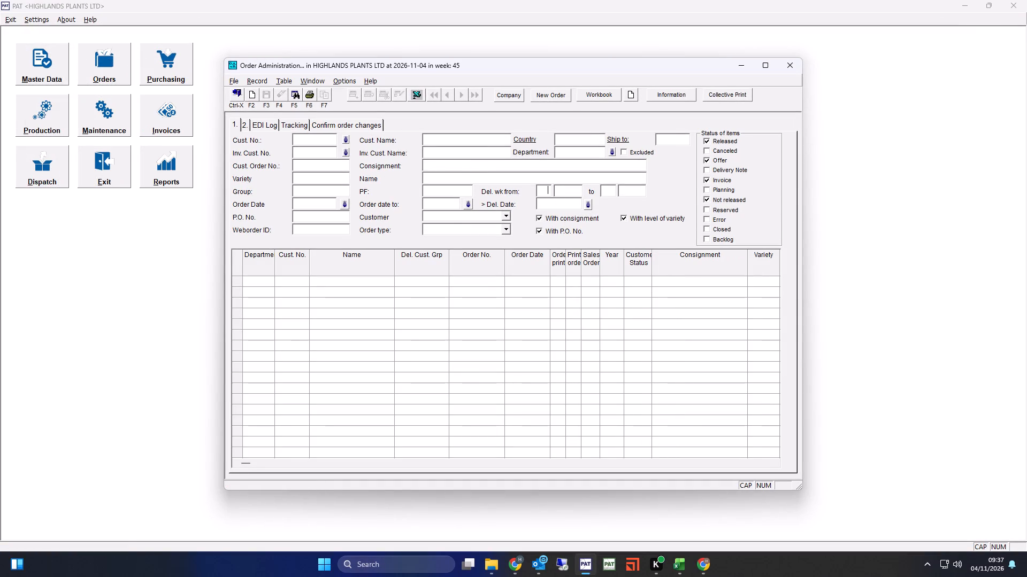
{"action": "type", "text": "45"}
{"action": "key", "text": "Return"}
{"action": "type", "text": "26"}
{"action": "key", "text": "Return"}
{"action": "left_click", "coordinate": [443, 169]}
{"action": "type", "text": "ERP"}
{"action": "left_click", "coordinate": [294, 94]}
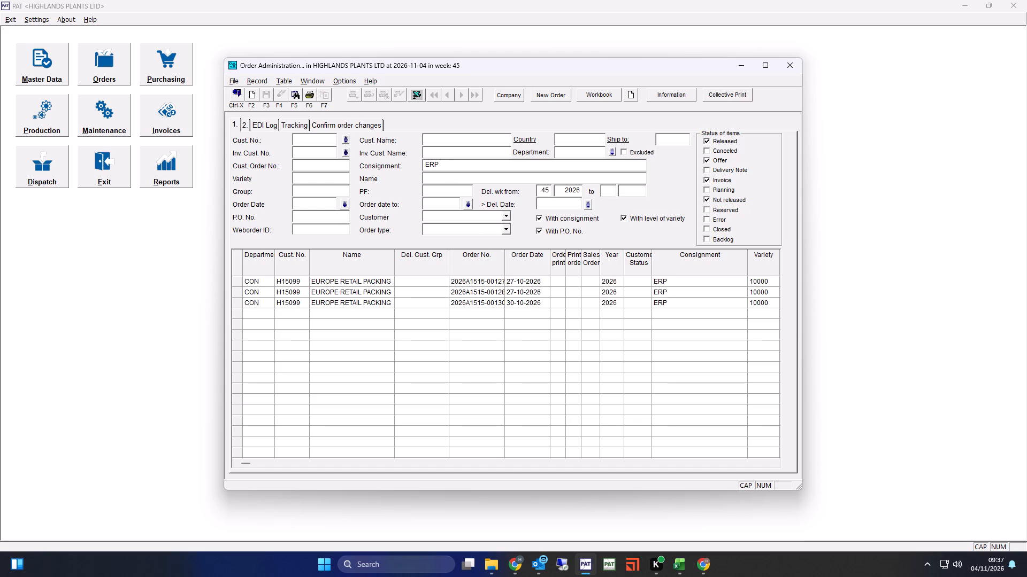
Maximize the Order Administration window and open the first EUROPE RETAIL PACKING order in the list.
{"action": "left_click", "coordinate": [768, 59]}
{"action": "double_click", "coordinate": [558, 224]}
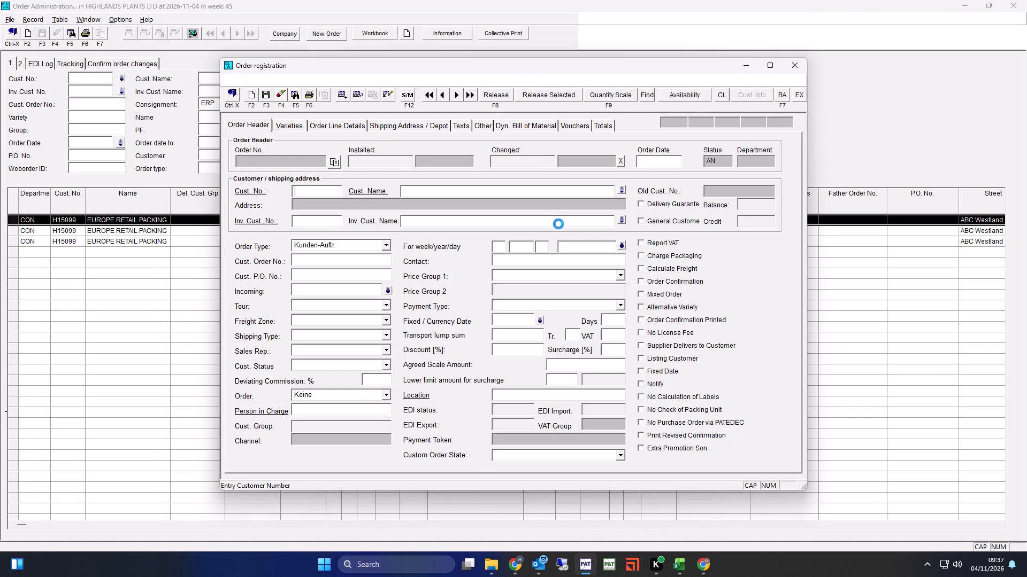
Copy the plot number text from the Chives line of Europe Retail Packing's week 45 order.
{"action": "left_click", "coordinate": [771, 65]}
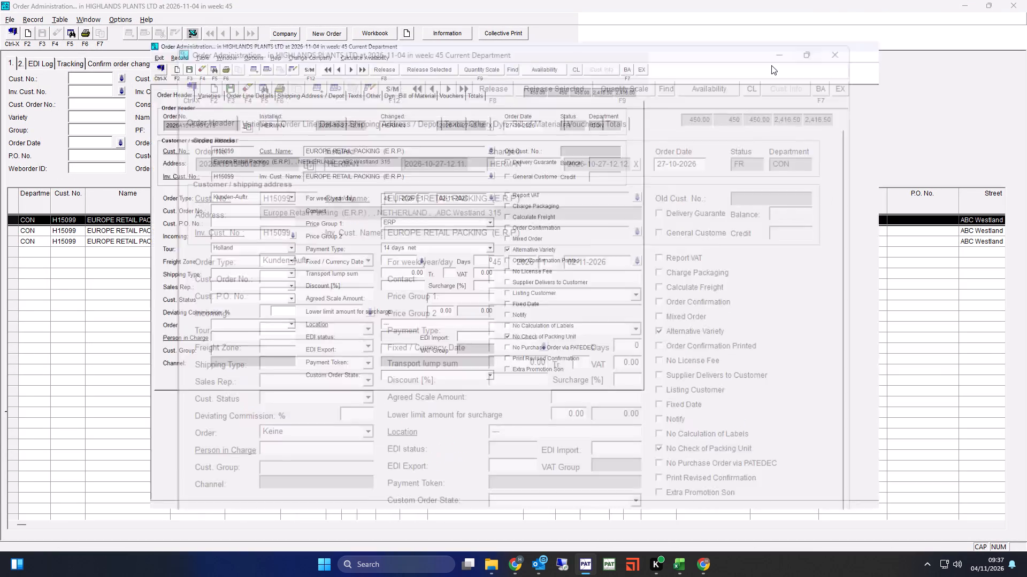
{"action": "left_click", "coordinate": [74, 58]}
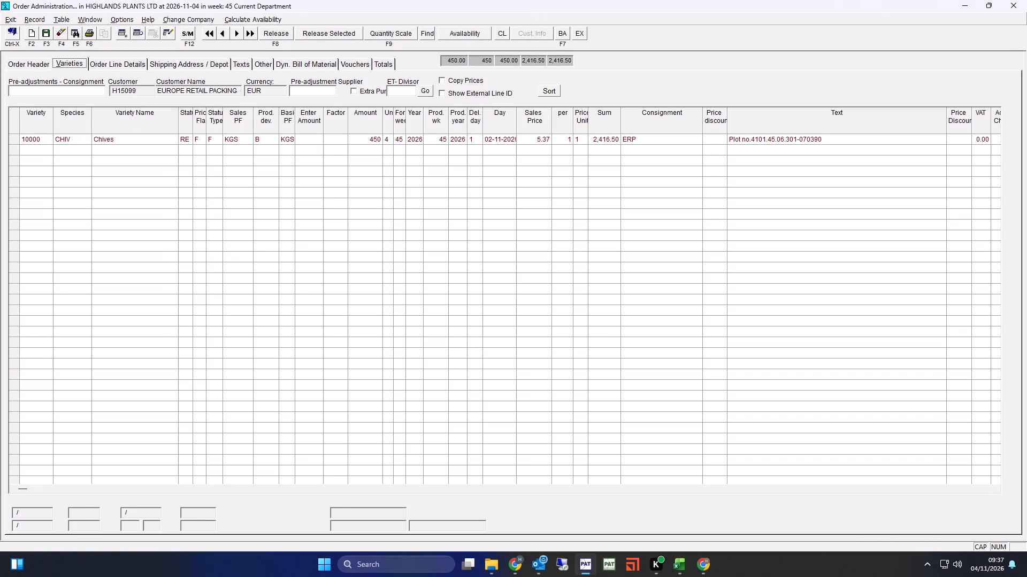
{"action": "left_click_drag", "start_coordinate": [836, 139], "coordinate": [683, 138]}
{"action": "key", "text": "ctrl+c"}
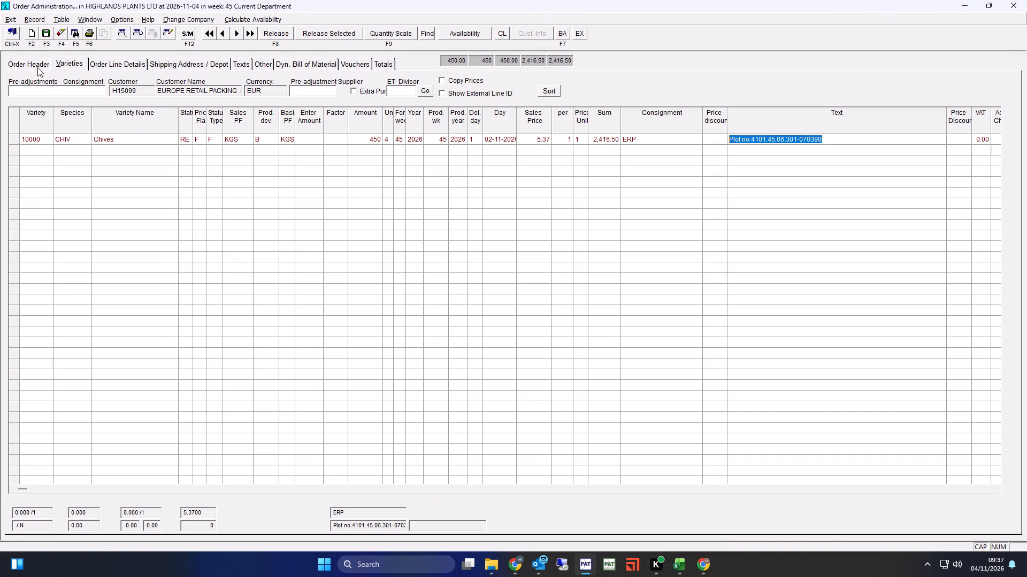
{"action": "left_click", "coordinate": [25, 63]}
{"action": "left_click", "coordinate": [28, 33]}
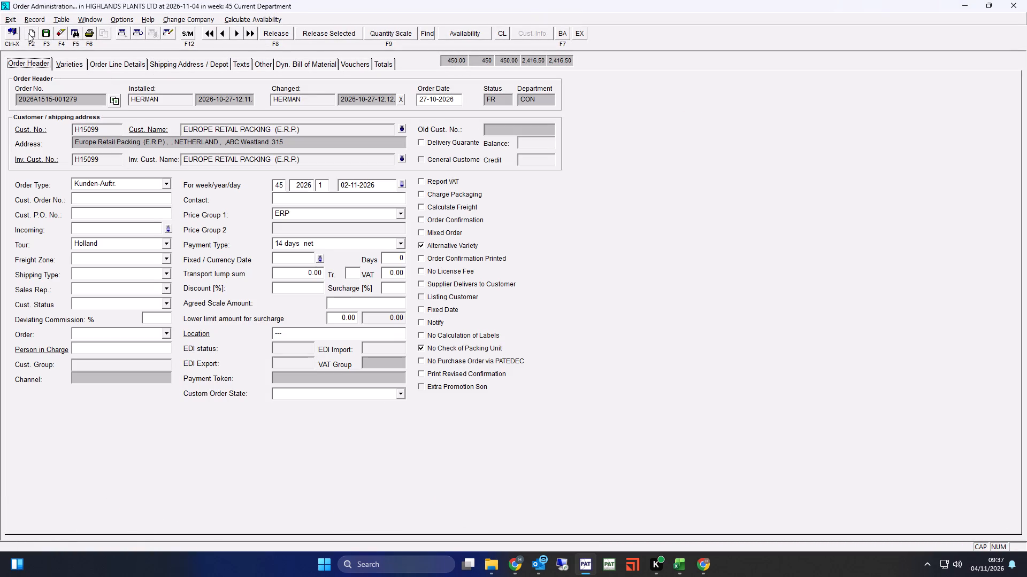
{"action": "type", "text": "H15099"}
{"action": "key", "text": "Return"}
{"action": "left_click", "coordinate": [277, 188]}
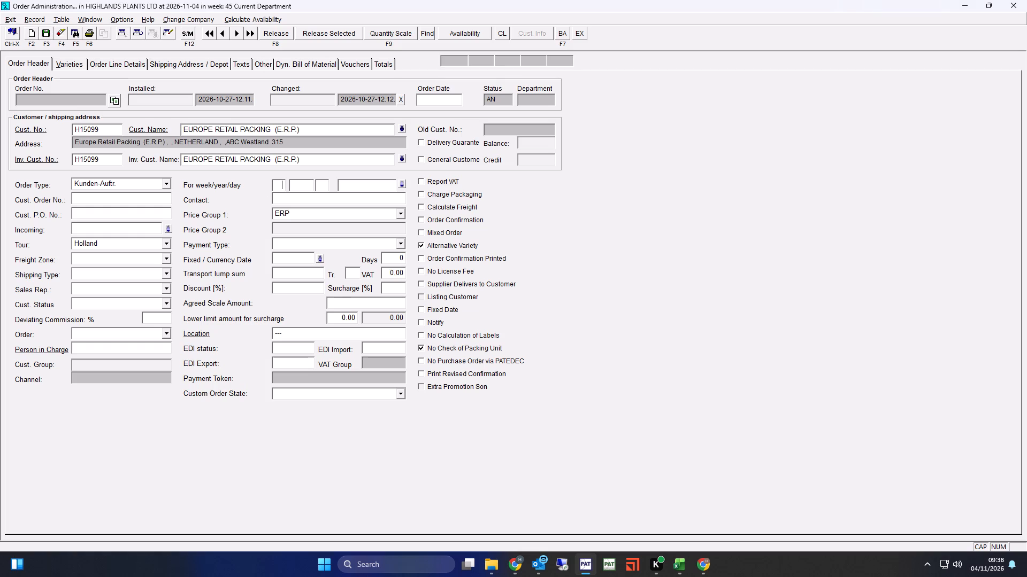
{"action": "type", "text": "46"}
{"action": "key", "text": "Return"}
{"action": "key", "text": "Return"}
{"action": "left_click", "coordinate": [401, 243]}
{"action": "left_click", "coordinate": [347, 253]}
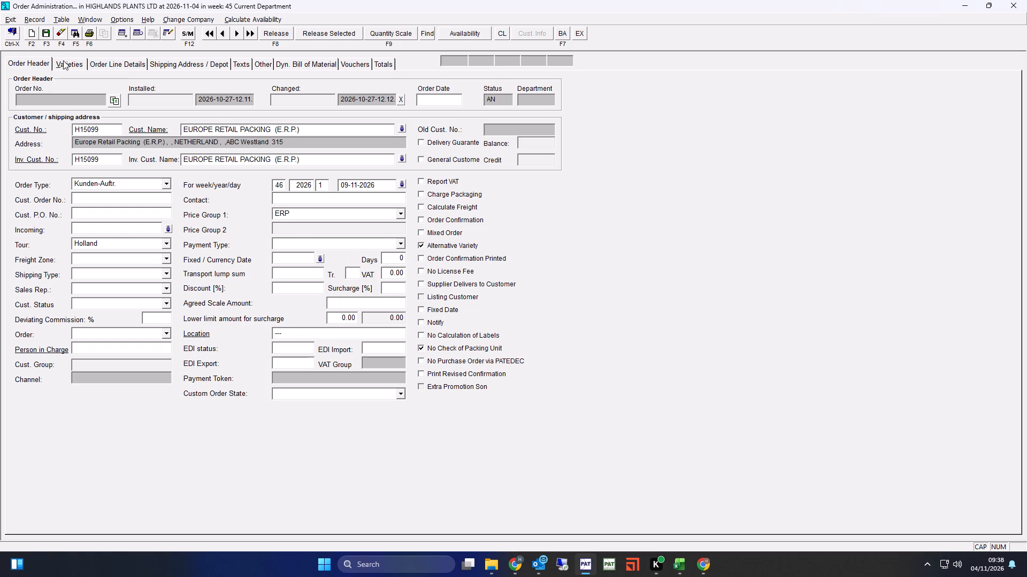
Add a line to the new order for variety 10000 with sales PF KGS.
{"action": "left_click", "coordinate": [66, 56]}
{"action": "left_click", "coordinate": [70, 66]}
{"action": "type", "text": "10000"}
{"action": "key", "text": "Tab"}
{"action": "type", "text": "KGS"}
{"action": "key", "text": "Tab"}
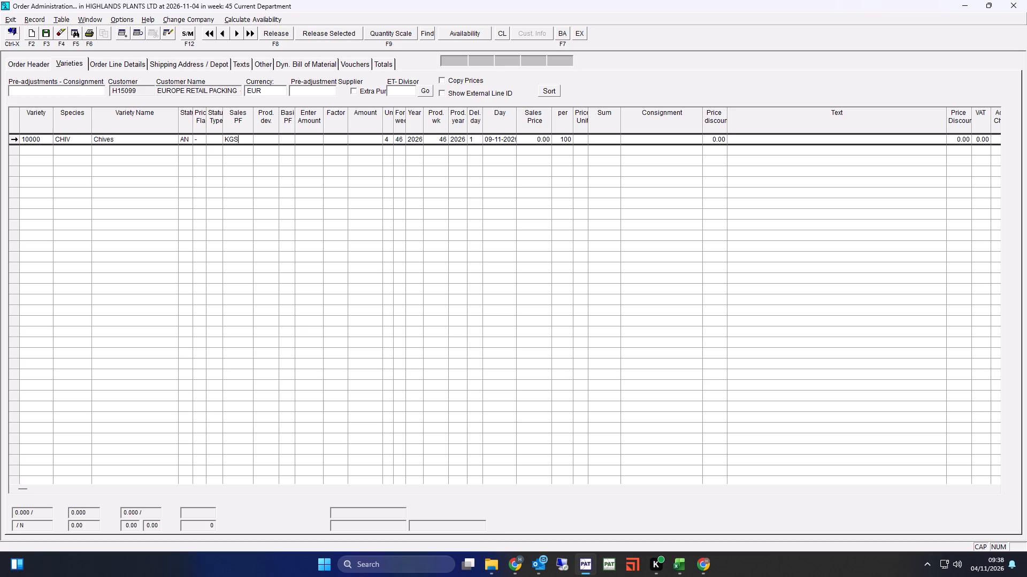
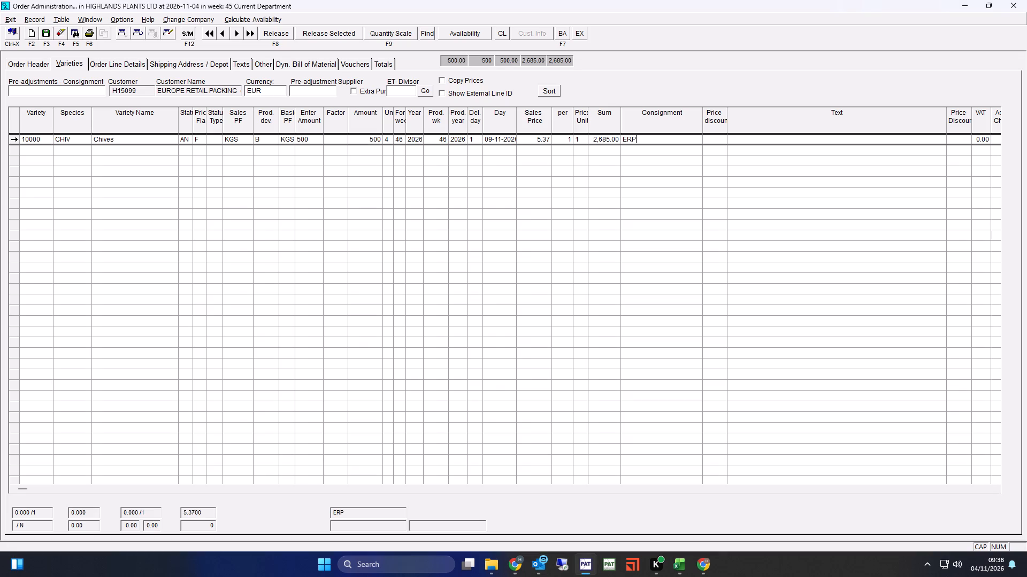
{"action": "key", "text": "Tab"}
{"action": "left_click", "coordinate": [741, 140]}
{"action": "key", "text": "ctrl+v"}
{"action": "left_click", "coordinate": [772, 139]}
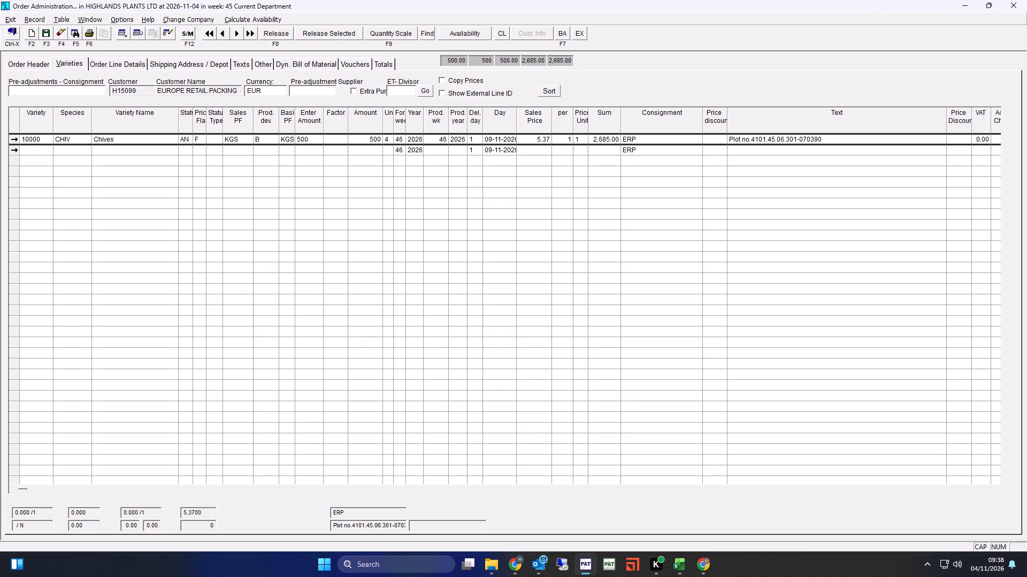
{"action": "key", "text": "Delete"}
{"action": "key", "text": "6"}
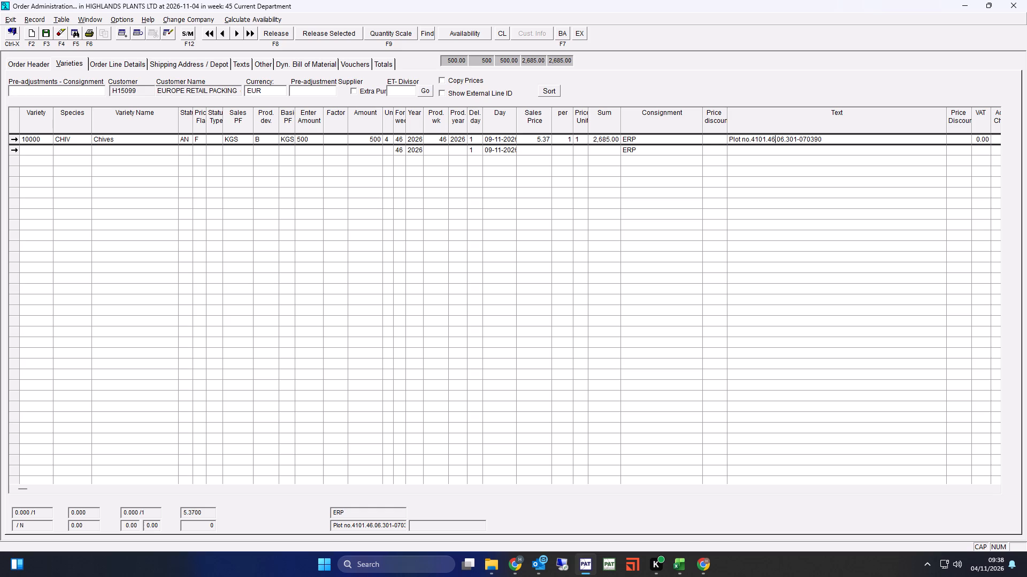
{"action": "left_click", "coordinate": [798, 135]}
{"action": "key", "text": "BackSpace"}
{"action": "key", "text": "BackSpace"}
{"action": "key", "text": "BackSpace"}
{"action": "type", "text": "XXX"}
{"action": "left_click_drag", "start_coordinate": [829, 138], "coordinate": [705, 134]}
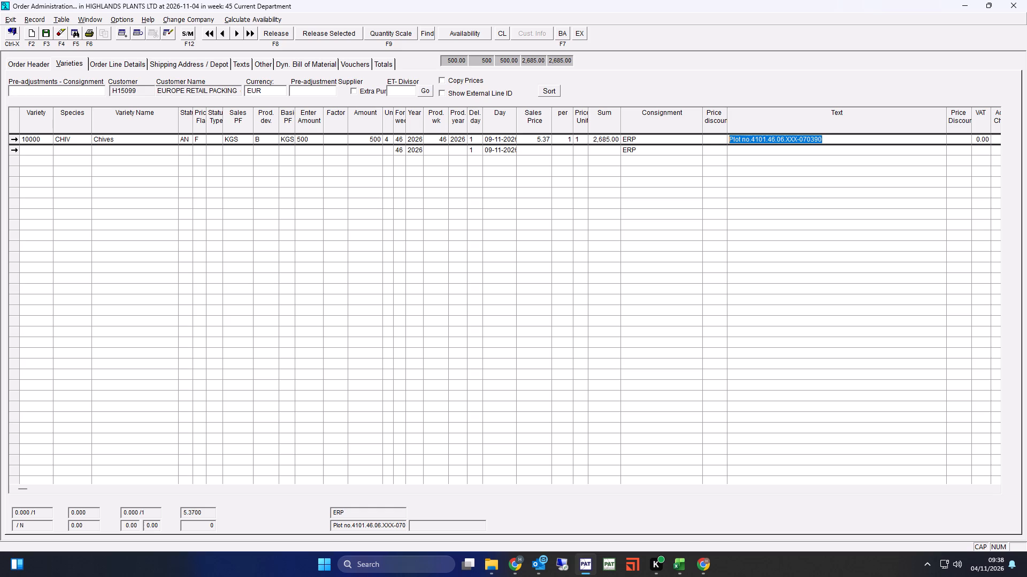
{"action": "key", "text": "ctrl+c"}
Release the week 46 order, choosing to release it anyhow with its unreleased Chives line.
{"action": "key", "text": "F8"}
{"action": "key", "text": "Return"}
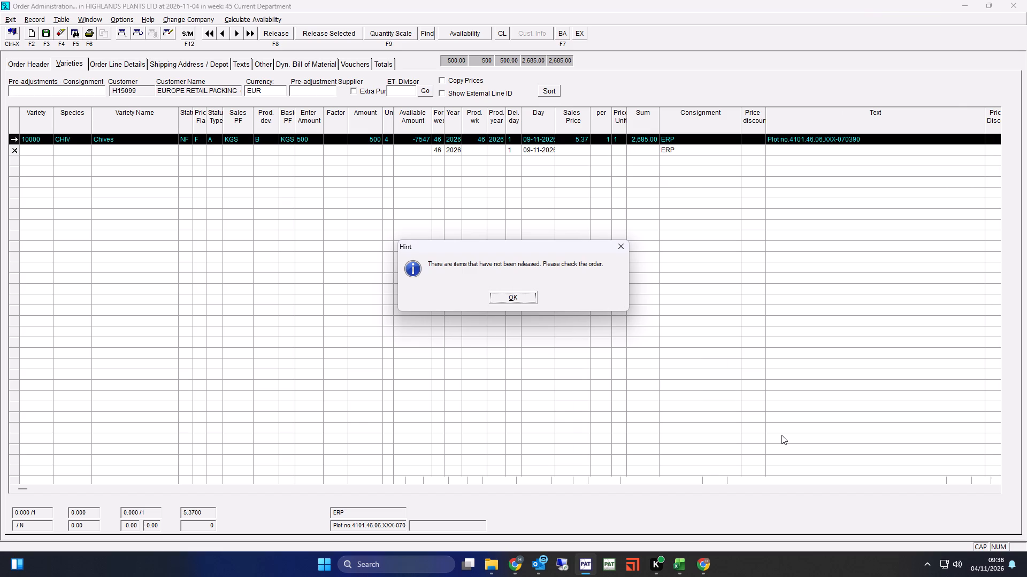
{"action": "key", "text": "Return"}
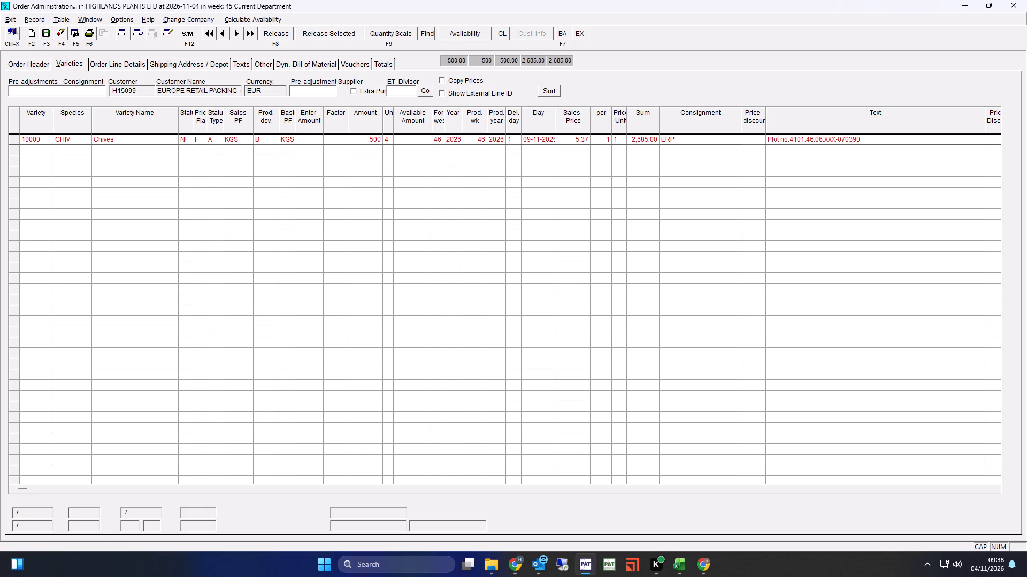
{"action": "key", "text": "F8"}
{"action": "key", "text": "Return"}
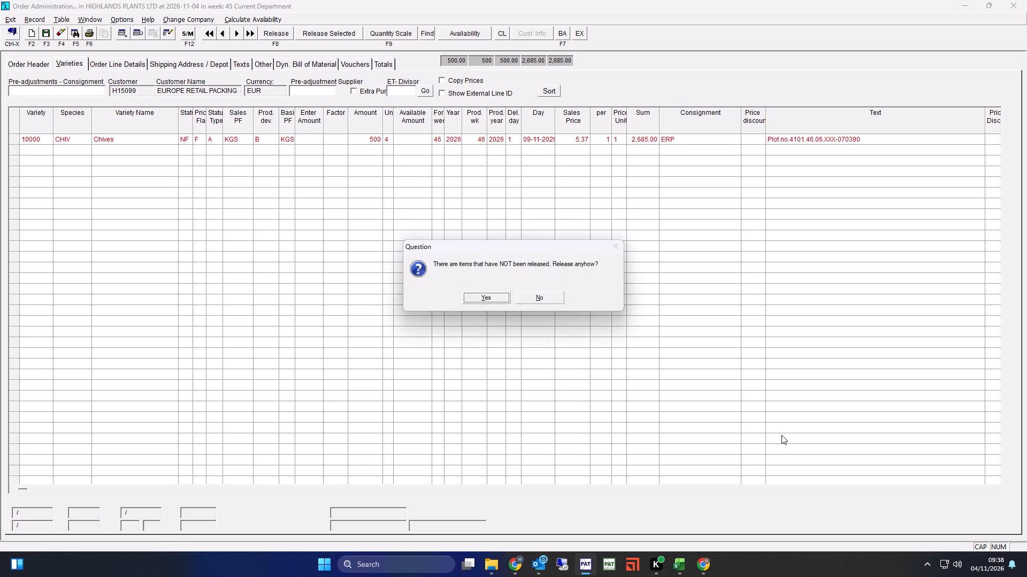
{"action": "key", "text": "Return"}
{"action": "key", "text": "Return"}
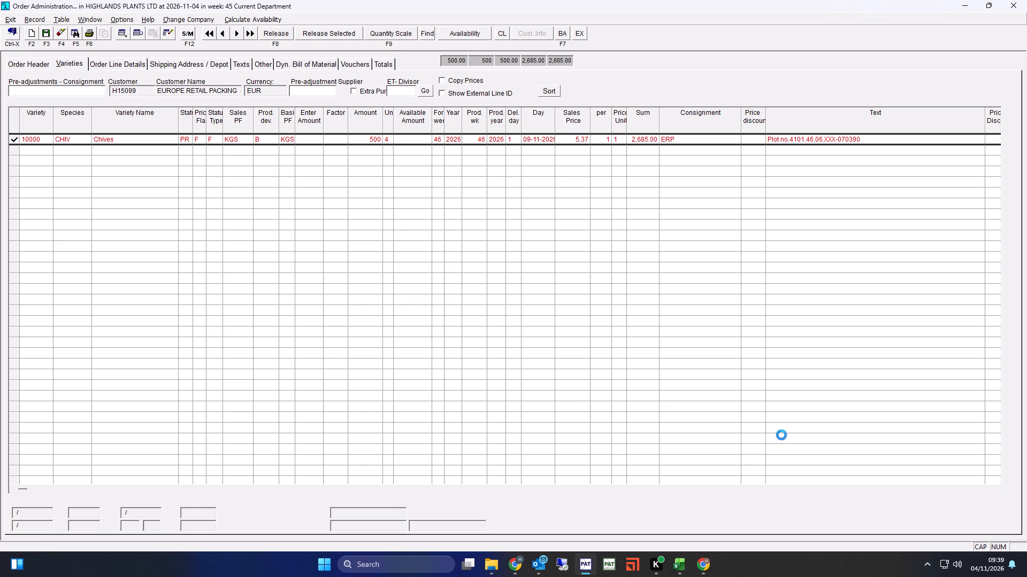
{"action": "key", "text": "F8"}
{"action": "key", "text": "Return"}
{"action": "key", "text": "F2"}
{"action": "type", "text": "H5"}
{"action": "key", "text": "BackSpace"}
{"action": "type", "text": "15099"}
{"action": "key", "text": "Return"}
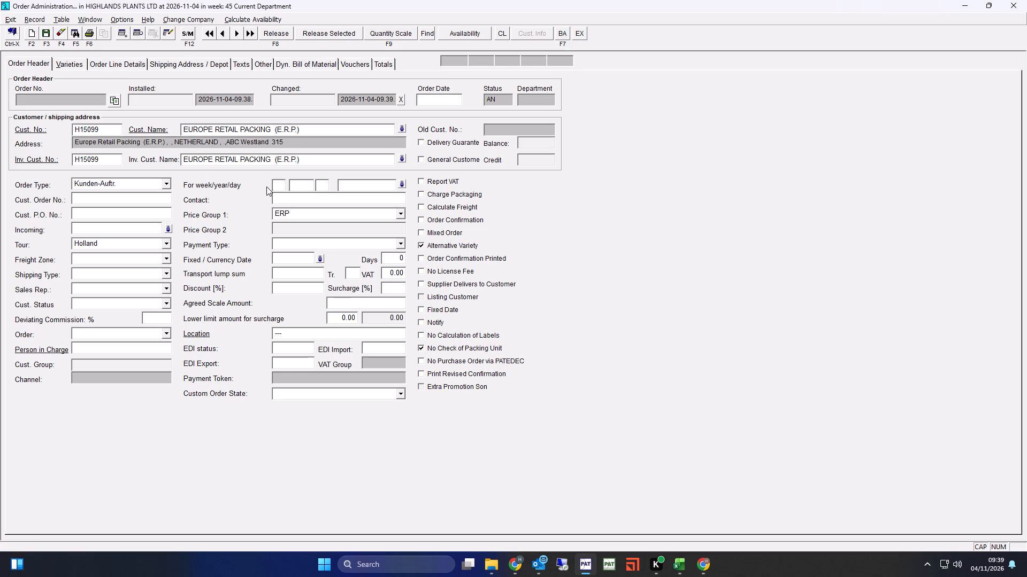
{"action": "left_click", "coordinate": [279, 189]}
{"action": "type", "text": "46"}
{"action": "key", "text": "Return"}
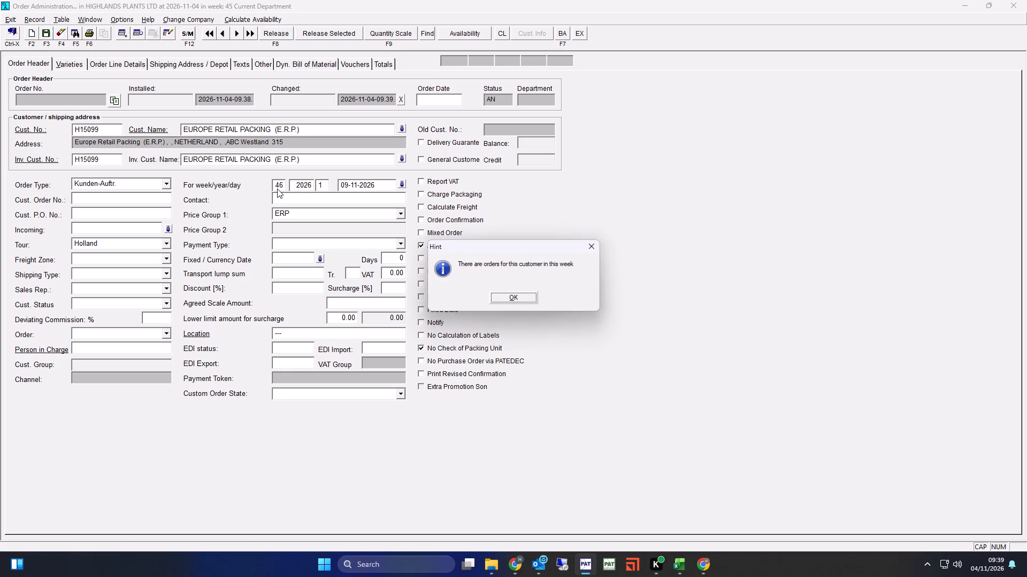
{"action": "key", "text": "Return"}
{"action": "left_click", "coordinate": [403, 242]}
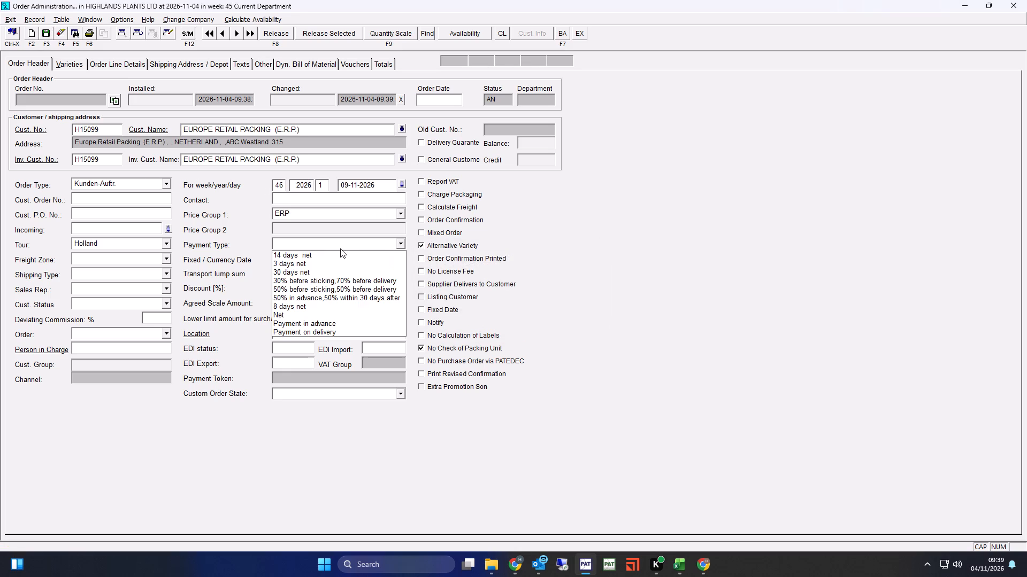
{"action": "left_click", "coordinate": [327, 252]}
Add a line for variety 10000 with sales PF KGS, amount 500 and consignment ERP.
{"action": "left_click", "coordinate": [71, 67]}
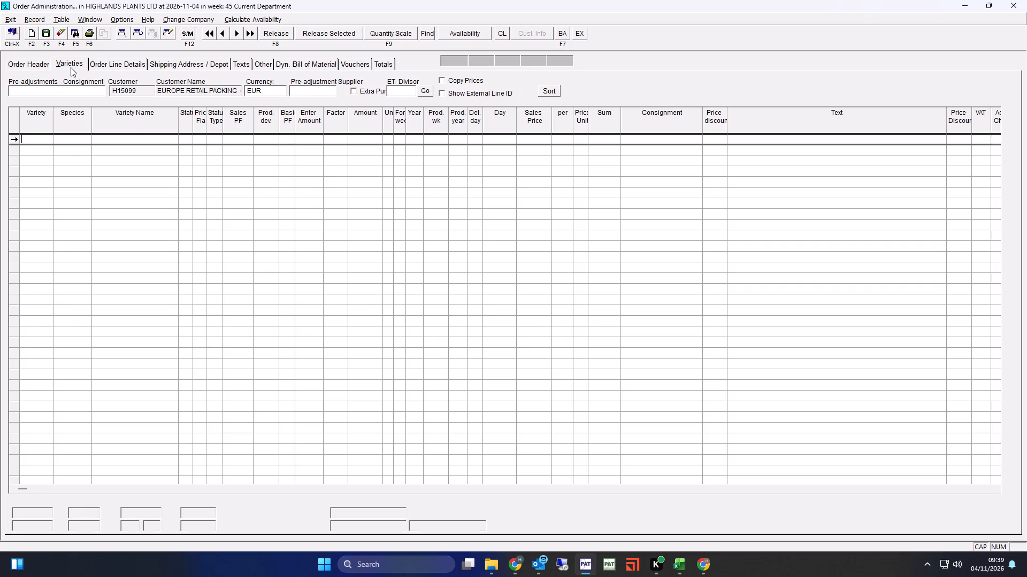
{"action": "type", "text": "10000"}
{"action": "key", "text": "Tab"}
{"action": "type", "text": "KGS"}
{"action": "key", "text": "Tab"}
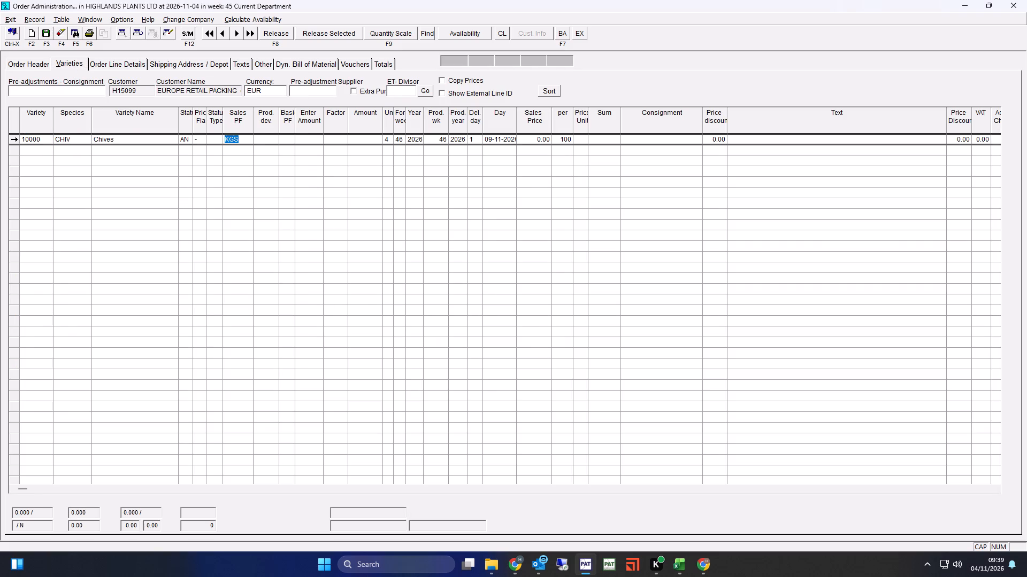
{"action": "type", "text": "500"}
{"action": "key", "text": "Tab"}
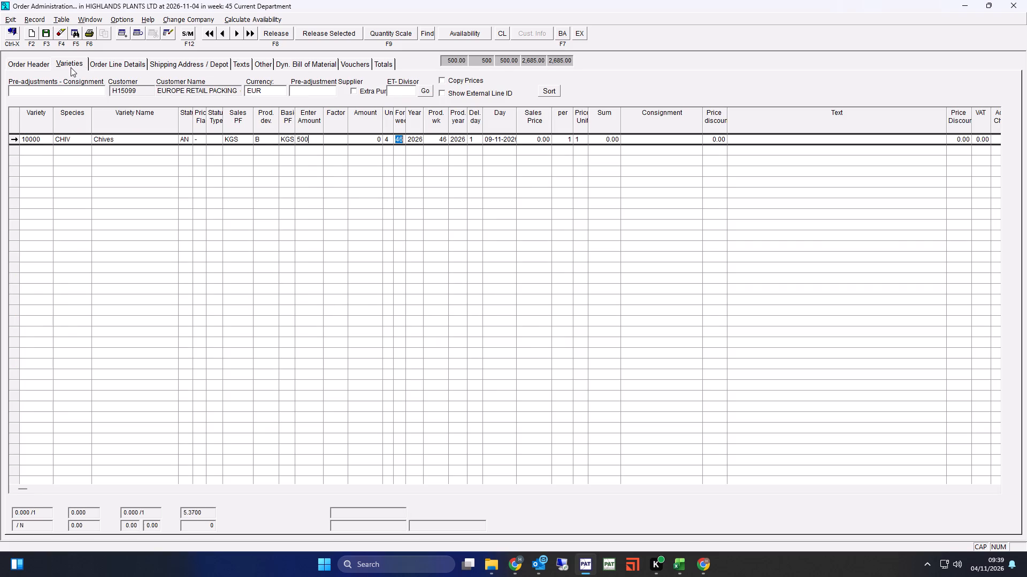
{"action": "key", "text": "Tab"}
{"action": "key", "text": "Tab"}
{"action": "key", "text": "Tab"}
{"action": "type", "text": "ER"}
{"action": "key", "text": "p"}
{"action": "left_click", "coordinate": [741, 137]}
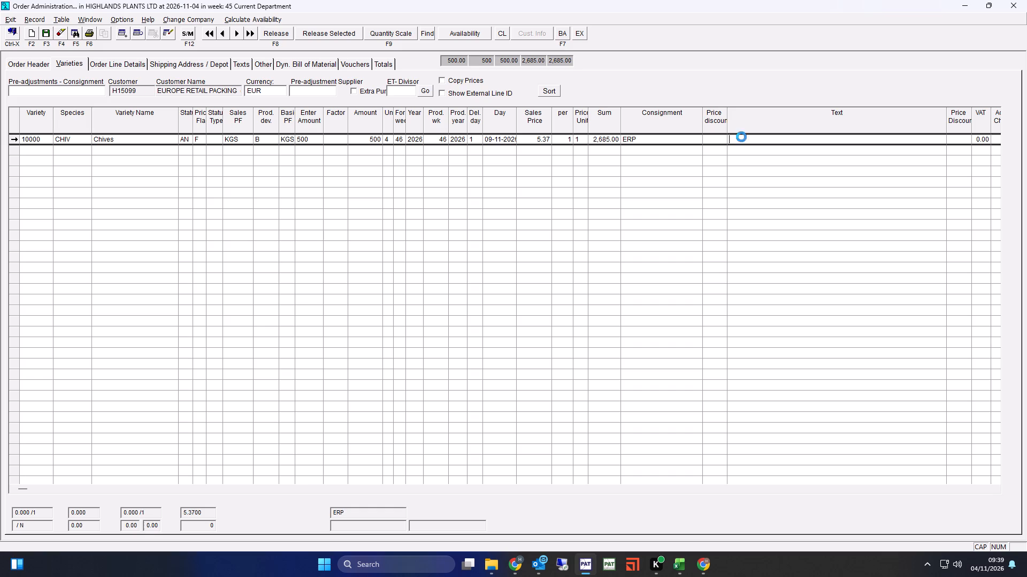
{"action": "key", "text": "ctrl+v"}
{"action": "left_click", "coordinate": [783, 139]}
{"action": "key", "text": "BackSpace"}
{"action": "key", "text": "1"}
{"action": "key", "text": "Tab"}
Release the order anyhow with its unreleased Chives line, copying the line's plot number text before the final release.
{"action": "key", "text": "F8"}
{"action": "key", "text": "Return"}
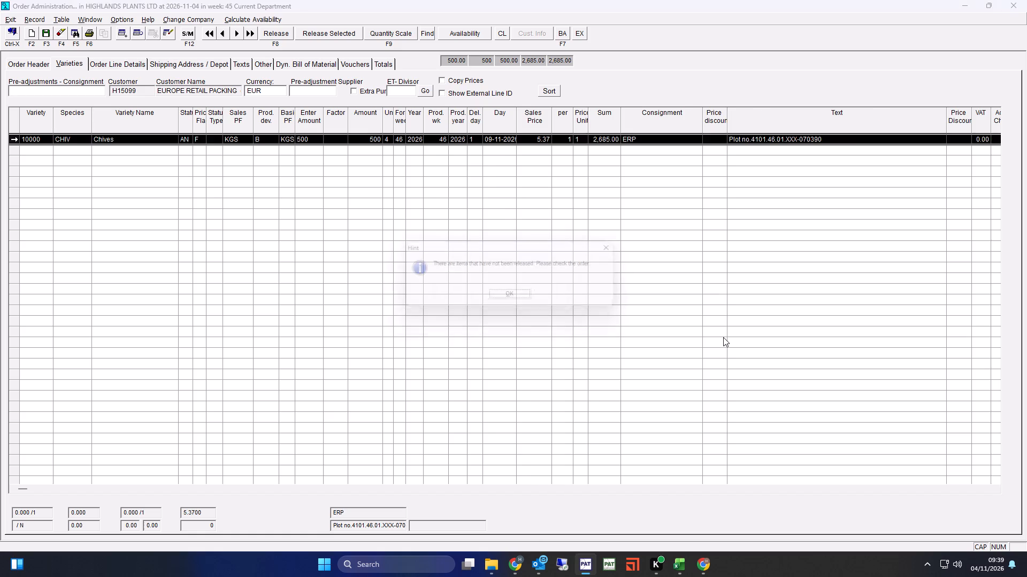
{"action": "key", "text": "Return"}
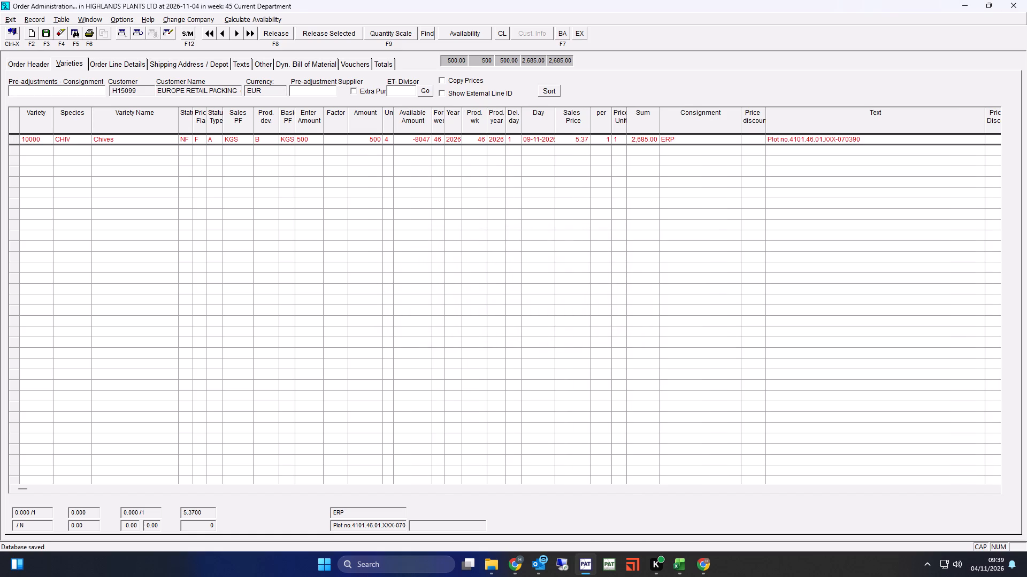
{"action": "left_click_drag", "start_coordinate": [869, 138], "coordinate": [712, 140]}
{"action": "key", "text": "ctrl+c"}
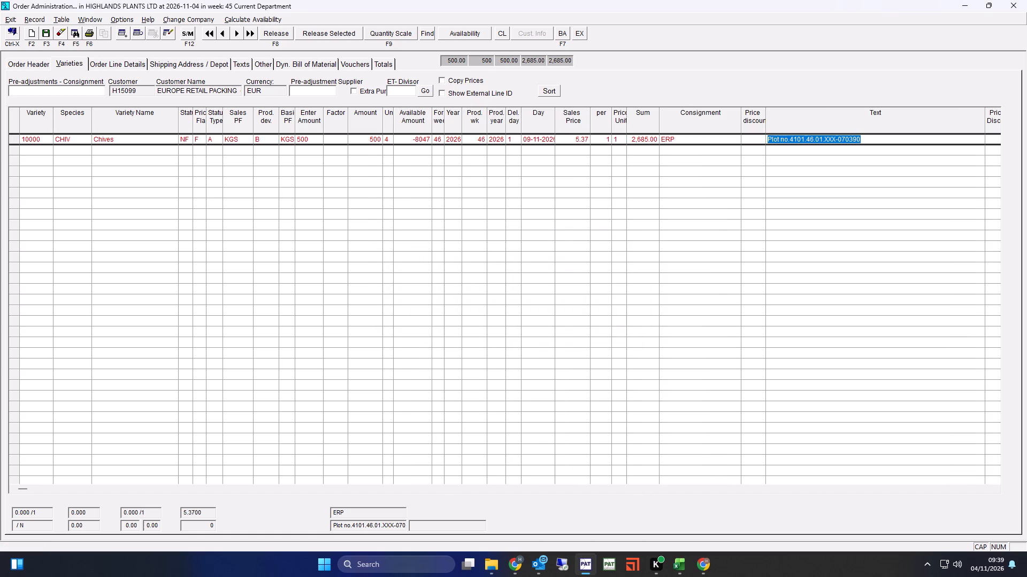
{"action": "key", "text": "F8"}
{"action": "key", "text": "Return"}
{"action": "key", "text": "Return"}
{"action": "key", "text": "Return"}
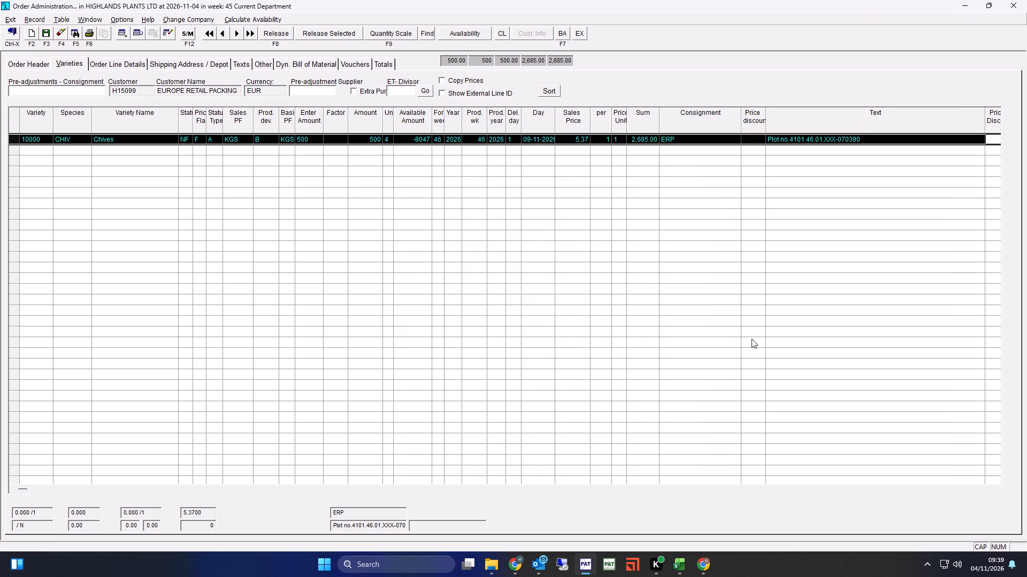
{"action": "key", "text": "F8"}
{"action": "key", "text": "Return"}
{"action": "key", "text": "F2"}
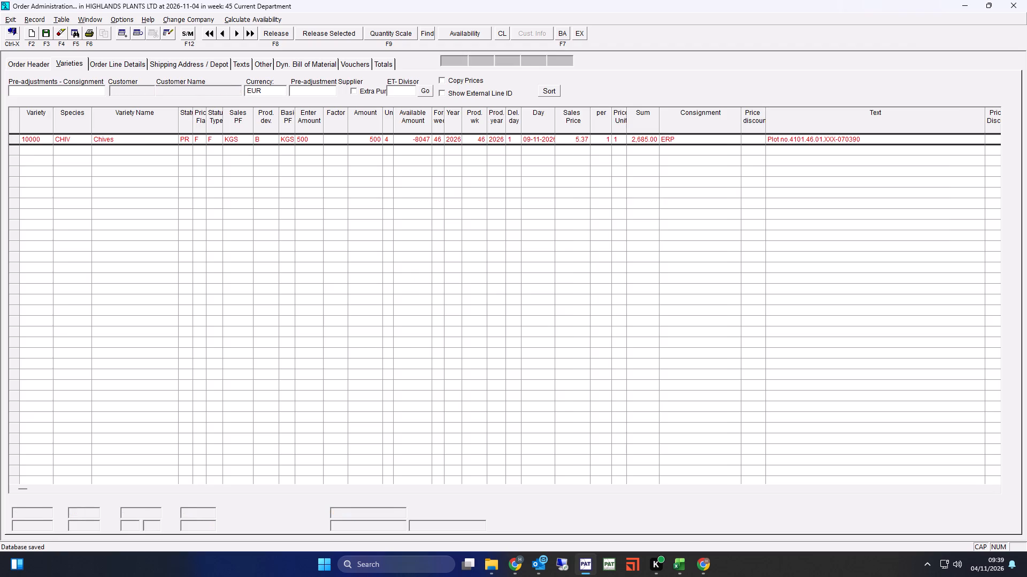
{"action": "type", "text": "H15099"}
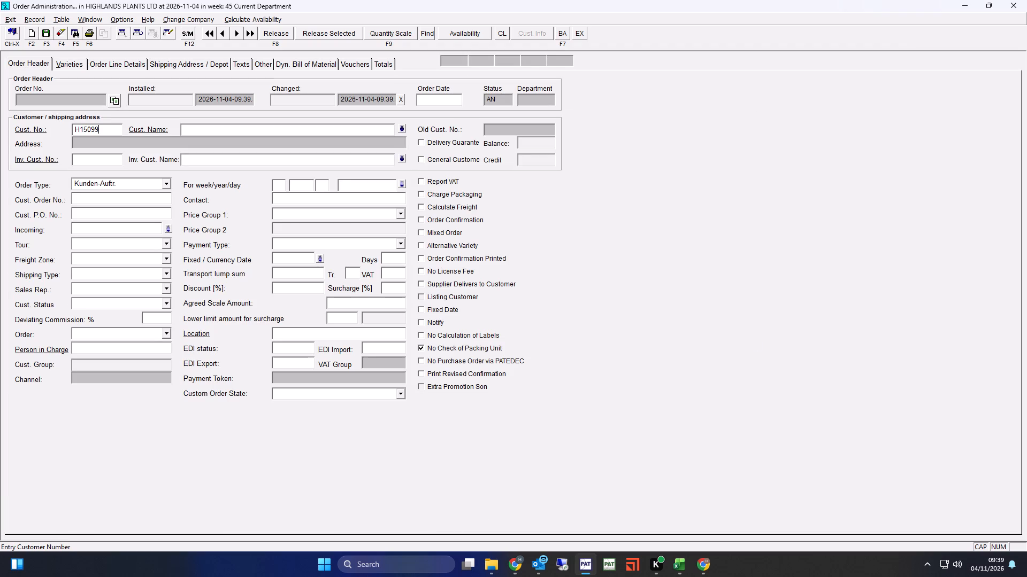
{"action": "key", "text": "Return"}
{"action": "left_click", "coordinate": [272, 186]}
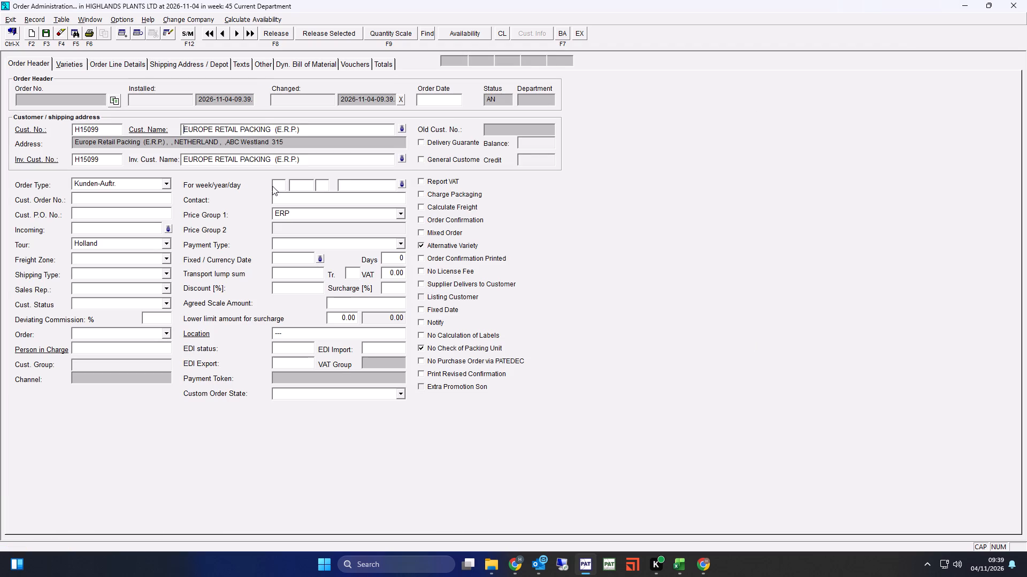
{"action": "left_click", "coordinate": [277, 186]}
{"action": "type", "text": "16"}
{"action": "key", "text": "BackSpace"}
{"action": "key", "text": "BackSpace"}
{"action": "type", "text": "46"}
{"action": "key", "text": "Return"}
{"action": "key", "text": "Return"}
{"action": "left_click", "coordinate": [403, 244]}
{"action": "left_click", "coordinate": [352, 252]}
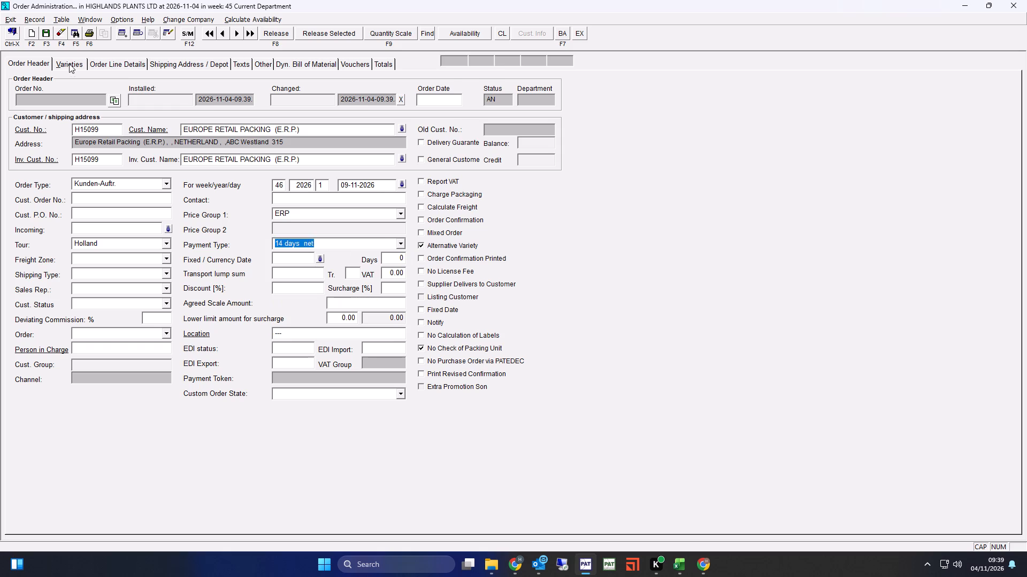
Add a line for variety 10000 with sales PF KGS, amount 500, consignment ERP and the copied text "Plot no.4101.46.01.XXX-070390".
{"action": "left_click", "coordinate": [69, 64]}
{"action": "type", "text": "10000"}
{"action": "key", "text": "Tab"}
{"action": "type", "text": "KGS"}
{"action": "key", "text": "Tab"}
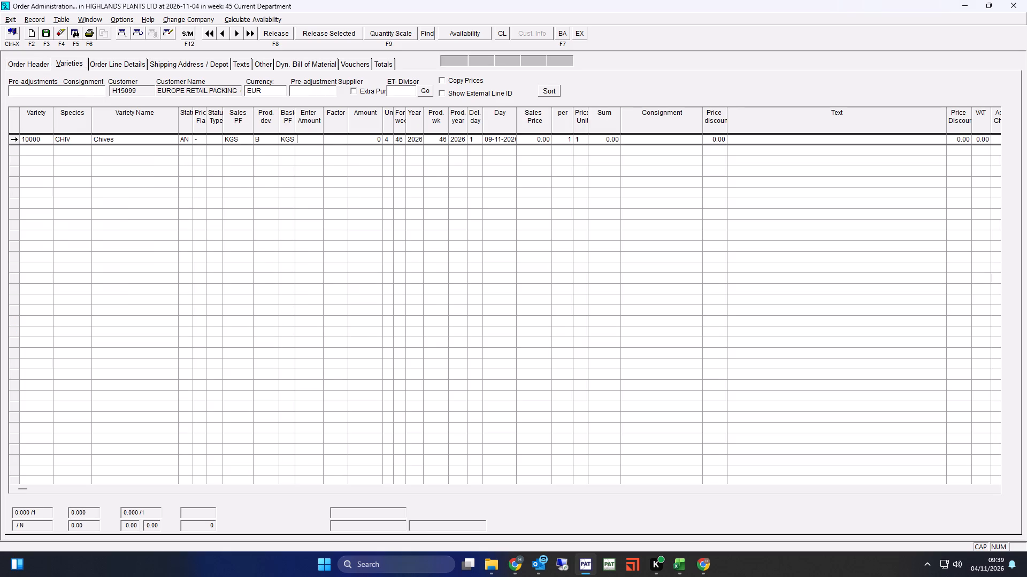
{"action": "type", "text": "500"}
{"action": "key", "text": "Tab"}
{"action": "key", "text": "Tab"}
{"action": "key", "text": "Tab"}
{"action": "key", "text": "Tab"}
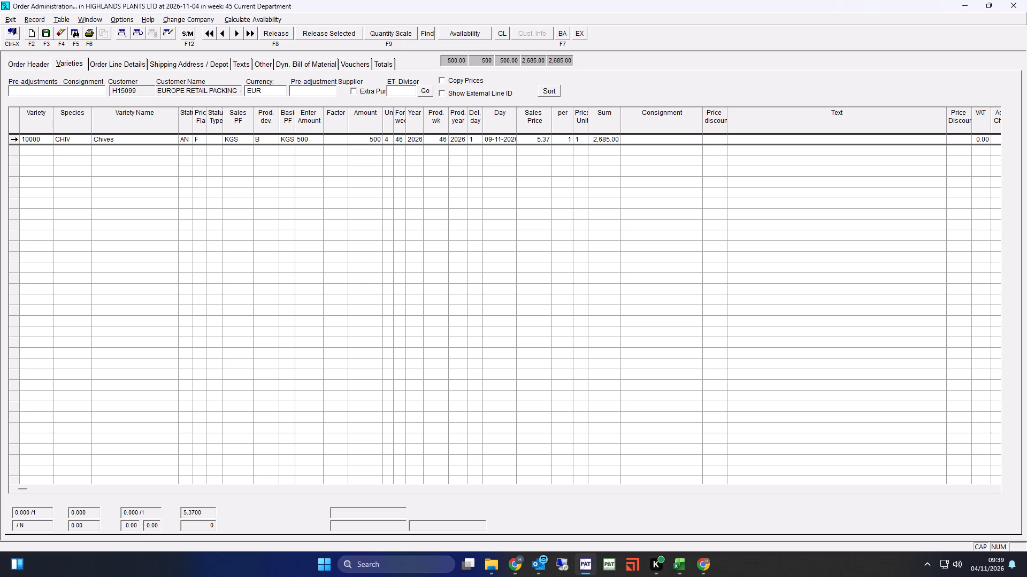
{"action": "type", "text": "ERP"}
{"action": "left_click", "coordinate": [754, 140]}
{"action": "key", "text": "ctrl+v"}
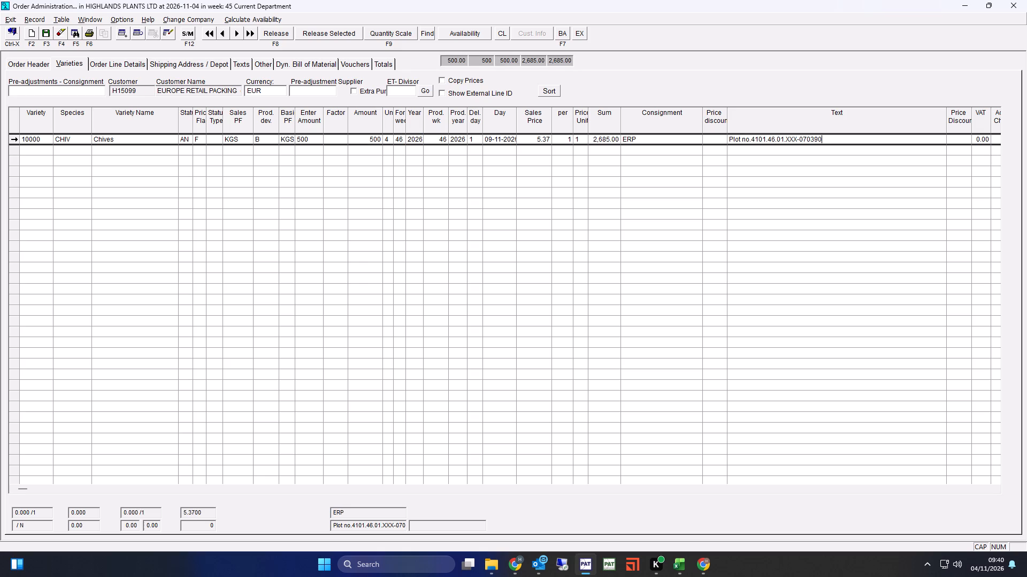
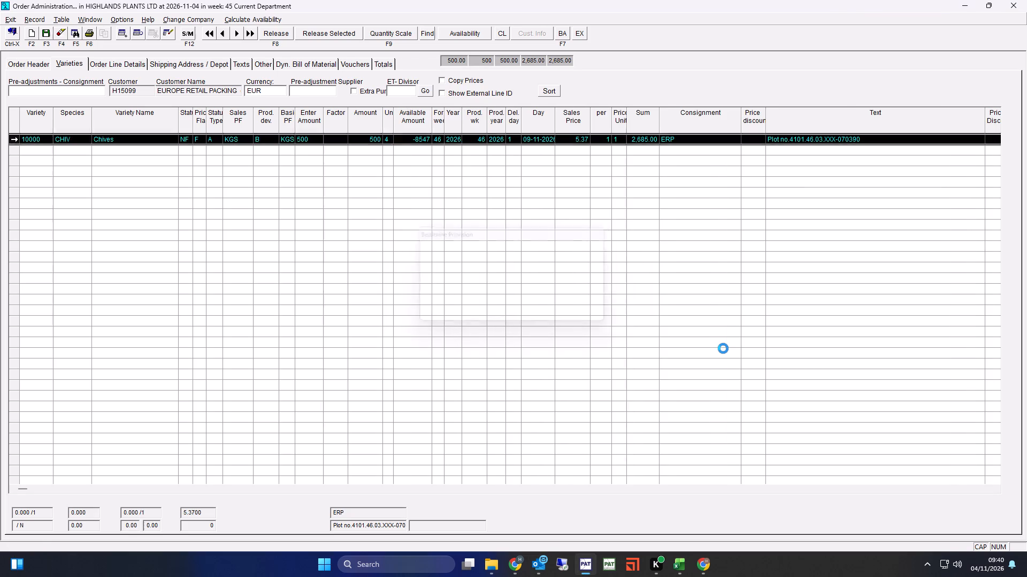
Release the week 46 order of 500 KGS Chives for consignment ERP, choosing to release it anyhow with its unreleased line.
{"action": "key", "text": "F8"}
{"action": "key", "text": "Return"}
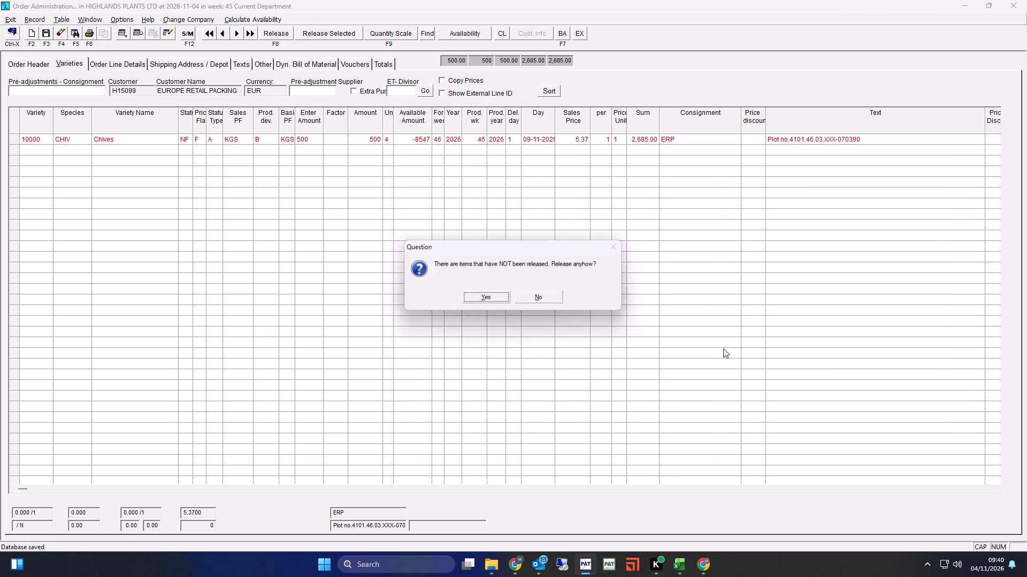
{"action": "key", "text": "Return"}
{"action": "key", "text": "Return"}
{"action": "key", "text": "F8"}
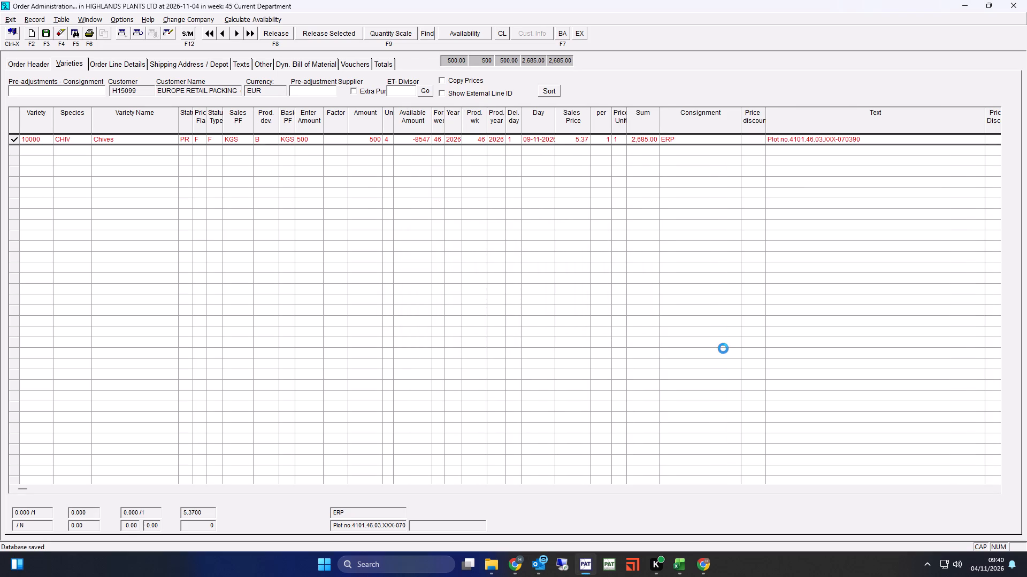
{"action": "key", "text": "Return"}
{"action": "key", "text": "F8"}
{"action": "key", "text": "Return"}
{"action": "key", "text": "F8"}
{"action": "key", "text": "Return"}
{"action": "key", "text": "F8"}
{"action": "key", "text": "Return"}
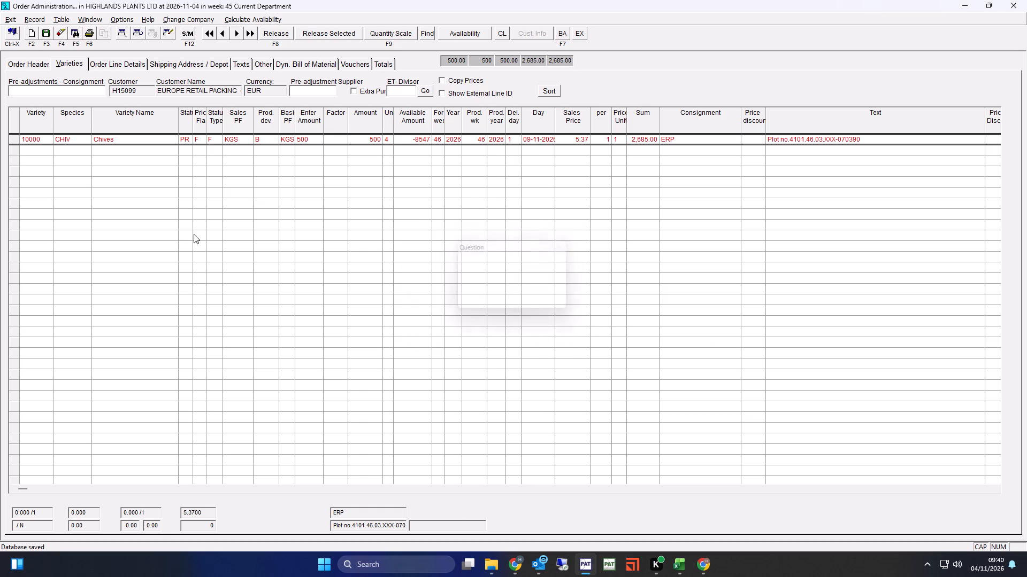
{"action": "left_click", "coordinate": [14, 36]}
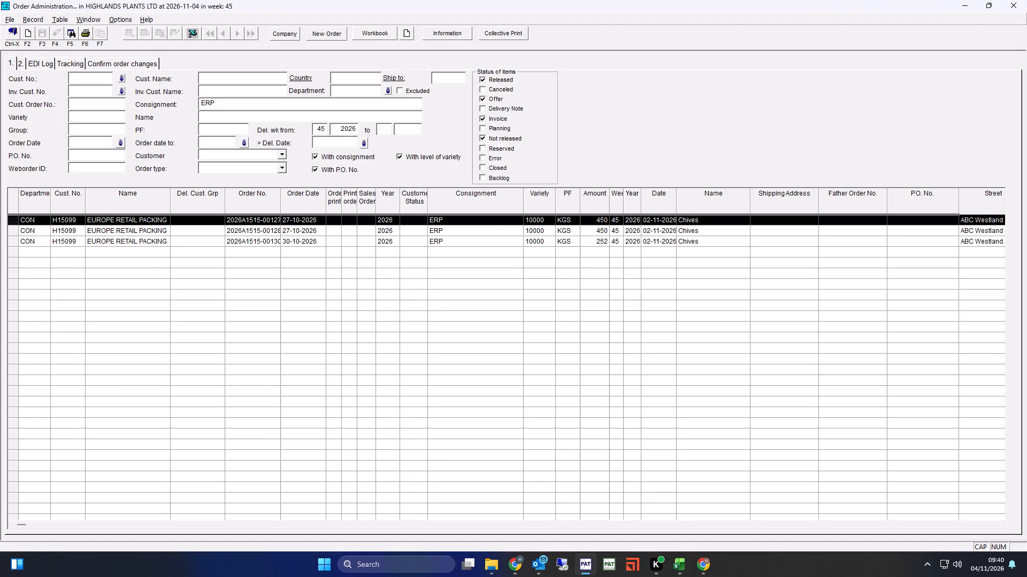
{"action": "left_click", "coordinate": [16, 35]}
Open delivery tour planning in Dispatch and search for delivery week 46 of 2026.
{"action": "left_click", "coordinate": [47, 178]}
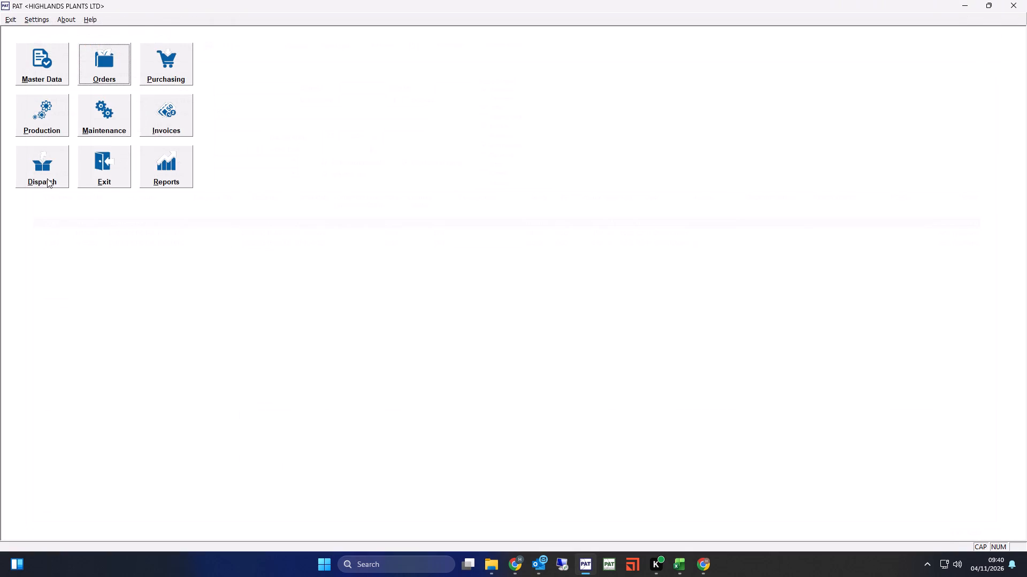
{"action": "left_click", "coordinate": [68, 183]}
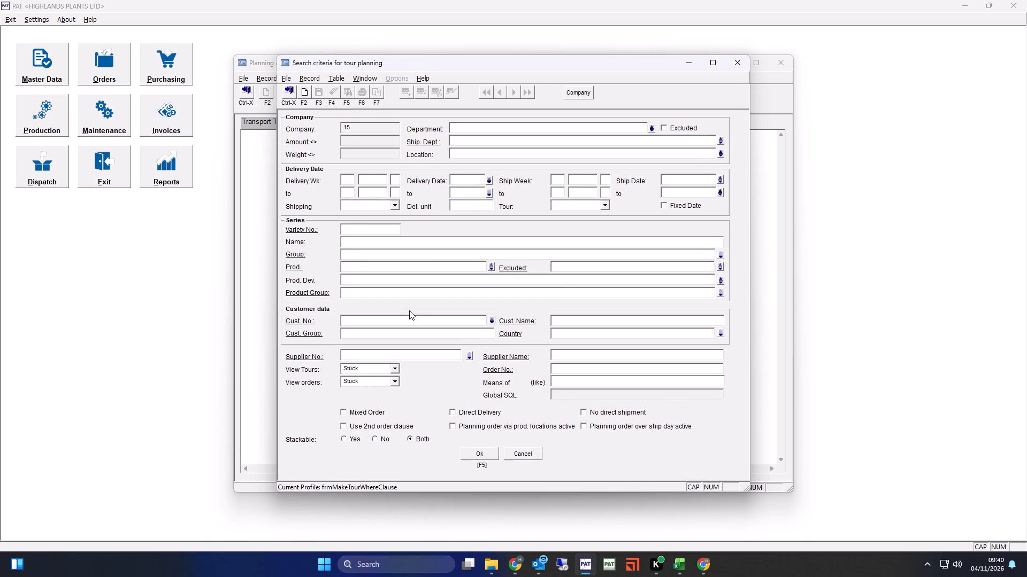
{"action": "type", "text": "46"}
{"action": "key", "text": "Return"}
{"action": "type", "text": "26"}
{"action": "key", "text": "Return"}
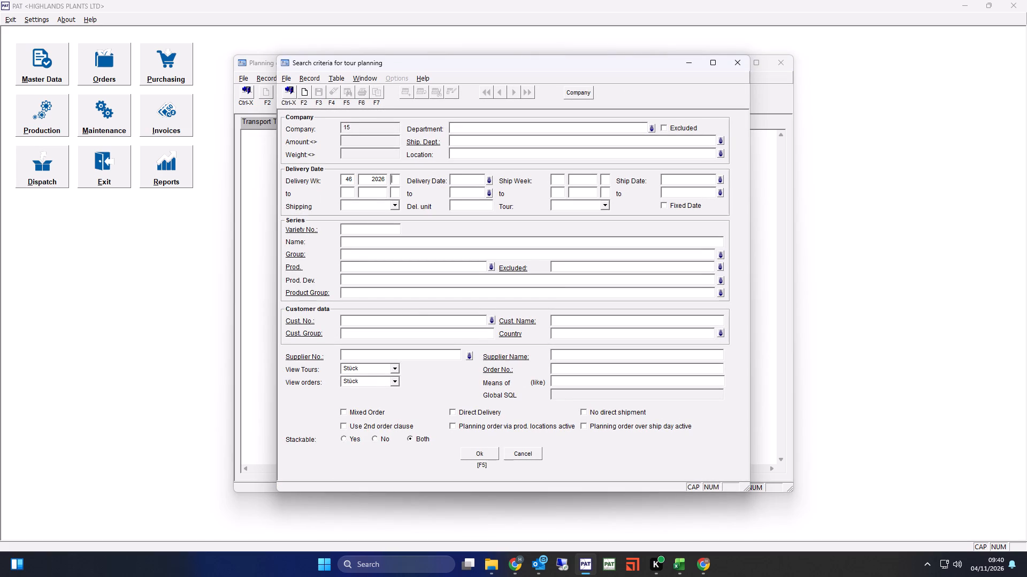
{"action": "key", "text": "F5"}
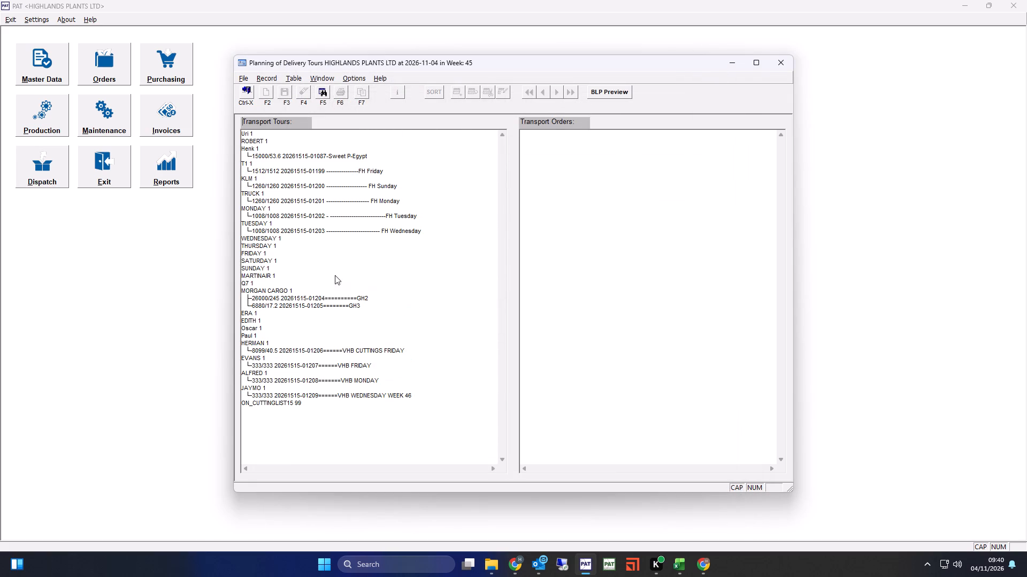
Create a new empty tour under WEDNESDAY and add "- ERP Saturday" after the tour number in its info.
{"action": "left_click", "coordinate": [274, 240]}
{"action": "left_click", "coordinate": [269, 93]}
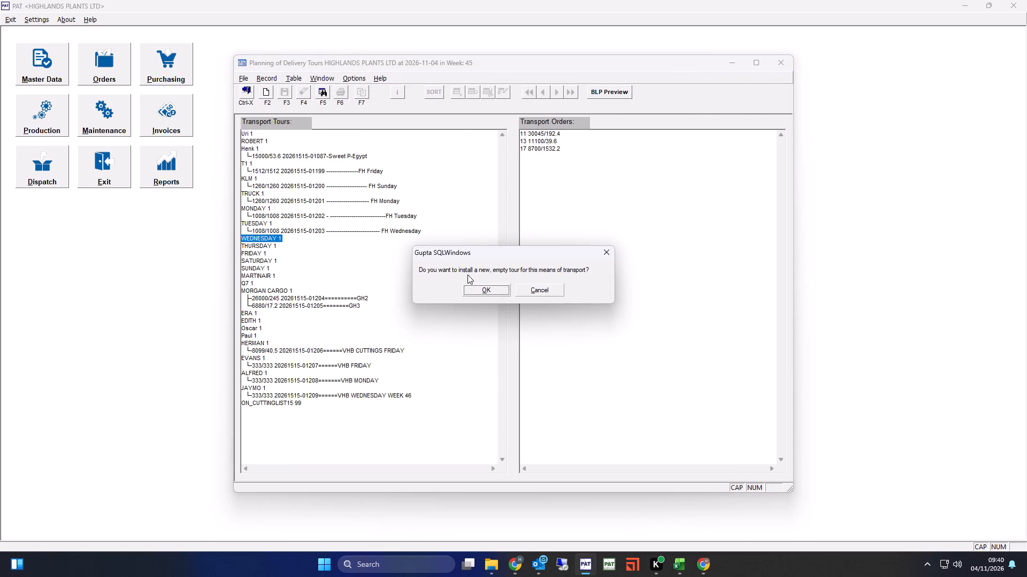
{"action": "left_click", "coordinate": [471, 289]}
{"action": "left_click", "coordinate": [397, 95]}
{"action": "left_click", "coordinate": [424, 191]}
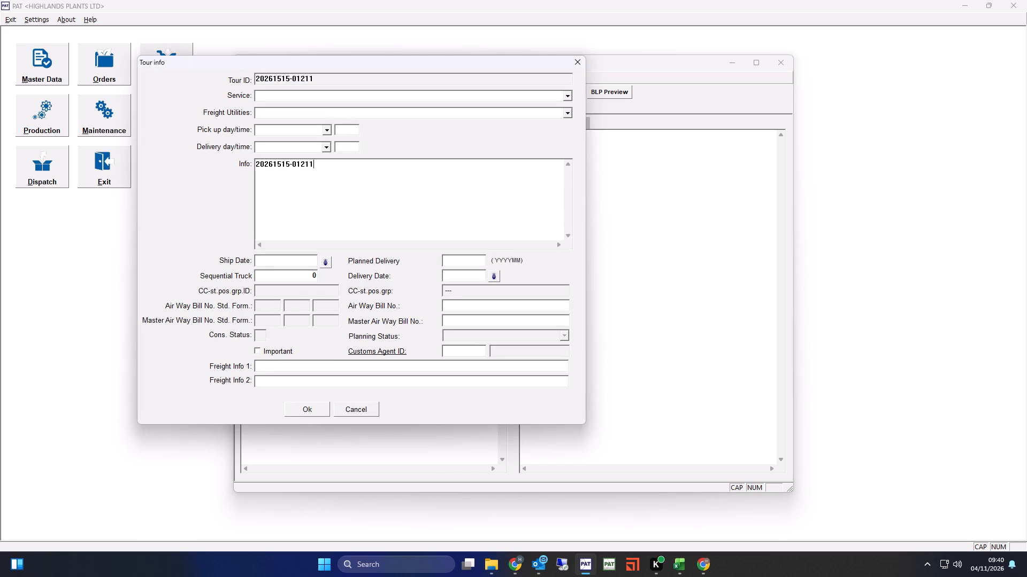
{"action": "key", "text": "space"}
{"action": "type", "text": "-"}
{"action": "key", "text": "space"}
{"action": "type", "text": "ERP"}
{"action": "key", "text": "space"}
{"action": "type", "text": "turday"}
{"action": "left_click", "coordinate": [318, 409]}
{"action": "left_click", "coordinate": [263, 255]}
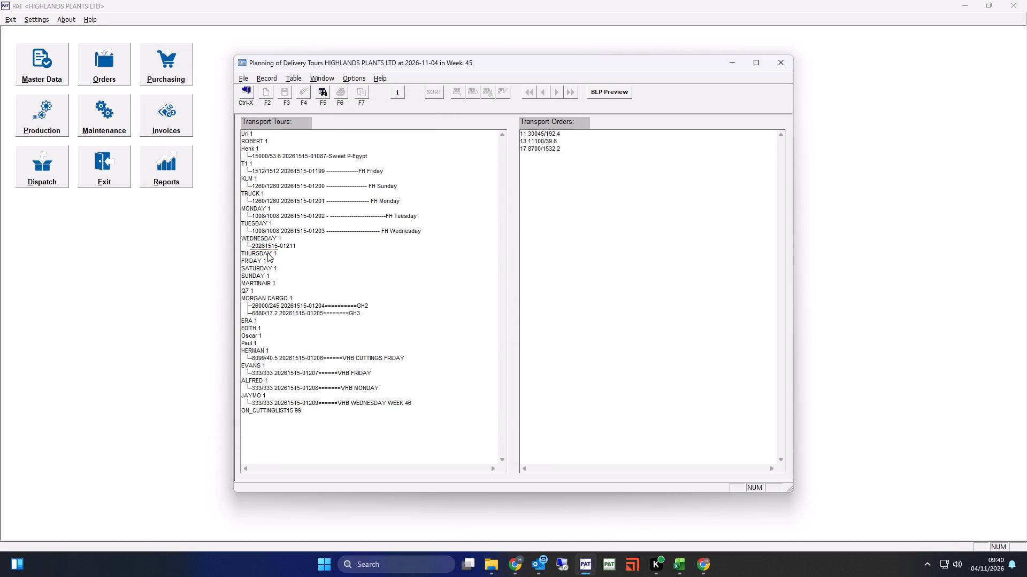
Extend the hyphen before "ERP Saturday" in the WEDNESDAY tour's info into a long dashed line followed by a space.
{"action": "left_click", "coordinate": [270, 247]}
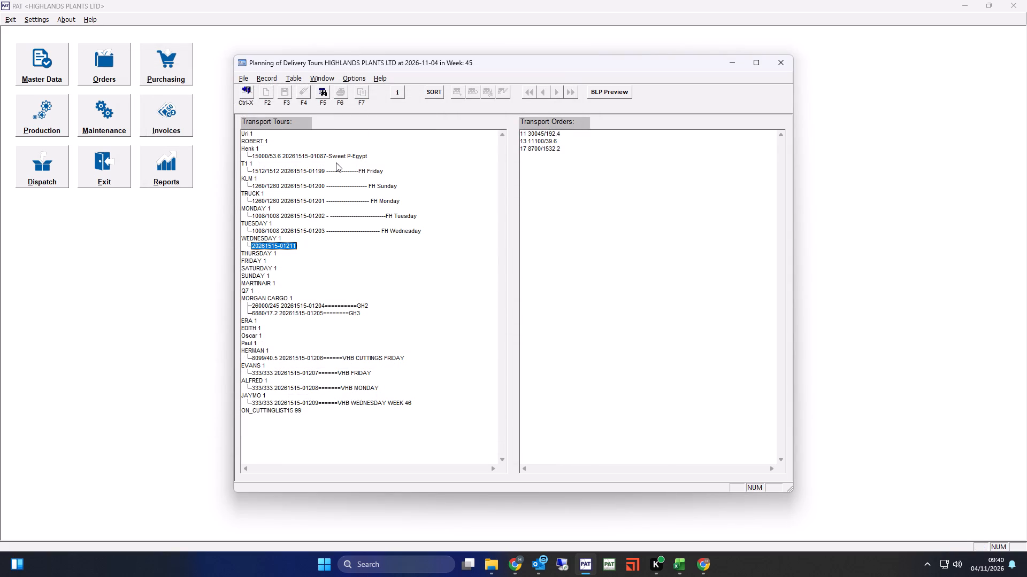
{"action": "left_click", "coordinate": [395, 95]}
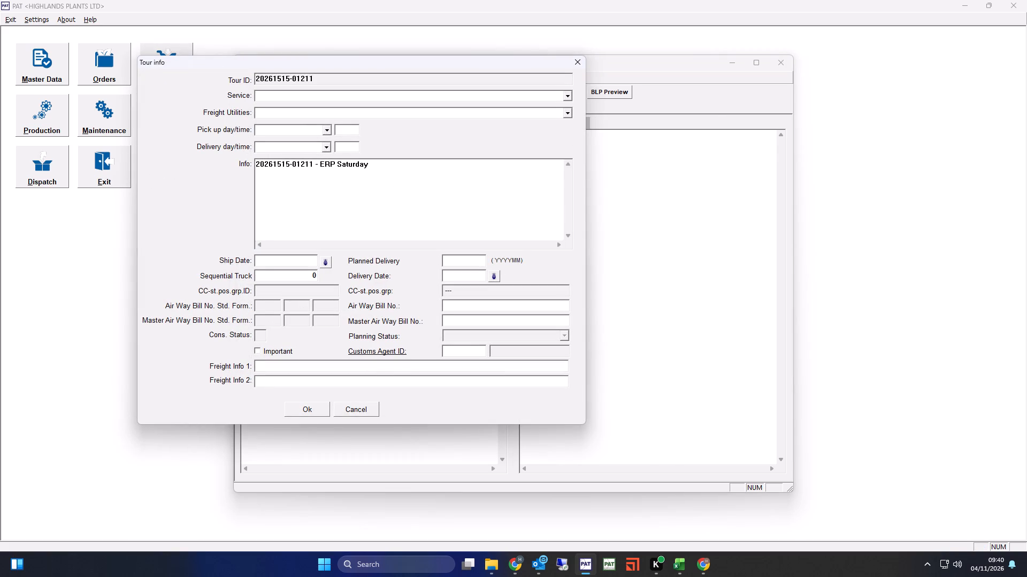
{"action": "double_click", "coordinate": [315, 163]}
{"action": "double_click", "coordinate": [318, 164]}
{"action": "key", "text": "minus"}
{"action": "key", "text": "minus"}
{"action": "key", "text": "minus"}
{"action": "key", "text": "minus"}
{"action": "key", "text": "minus"}
{"action": "key", "text": "minus"}
{"action": "key", "text": "minus"}
{"action": "key", "text": "minus"}
{"action": "key", "text": "minus"}
{"action": "key", "text": "minus"}
{"action": "key", "text": "minus"}
{"action": "key", "text": "minus"}
{"action": "key", "text": "minus"}
{"action": "key", "text": "minus"}
{"action": "key", "text": "minus"}
{"action": "key", "text": "minus"}
{"action": "key", "text": "minus"}
{"action": "key", "text": "minus"}
{"action": "key", "text": "minus"}
{"action": "key", "text": "minus"}
{"action": "key", "text": "space"}
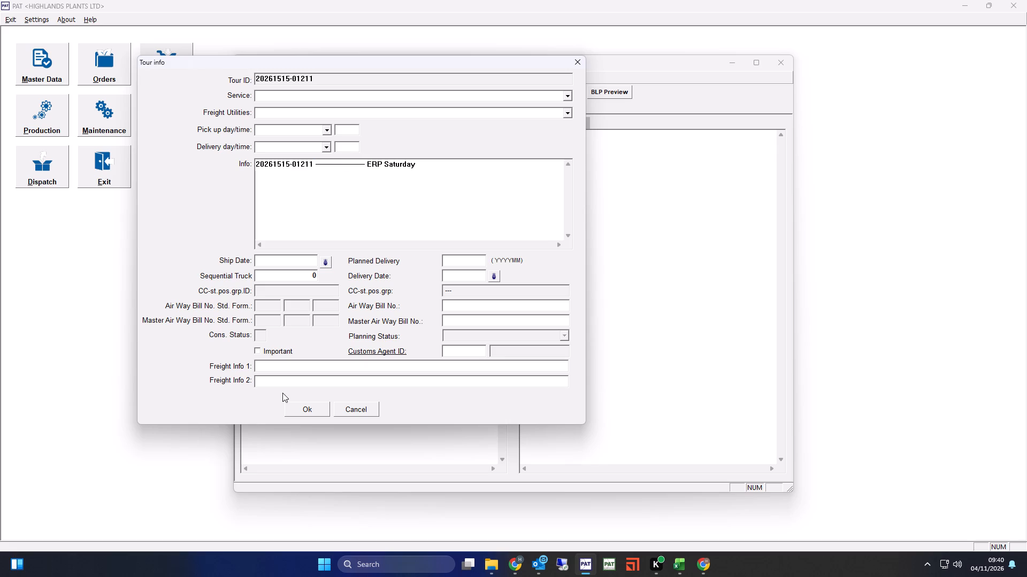
{"action": "left_click", "coordinate": [309, 411]}
Create a new empty tour under THURSDAY and add a long dashed line and "ERP Monday" to its info.
{"action": "left_click", "coordinate": [271, 253]}
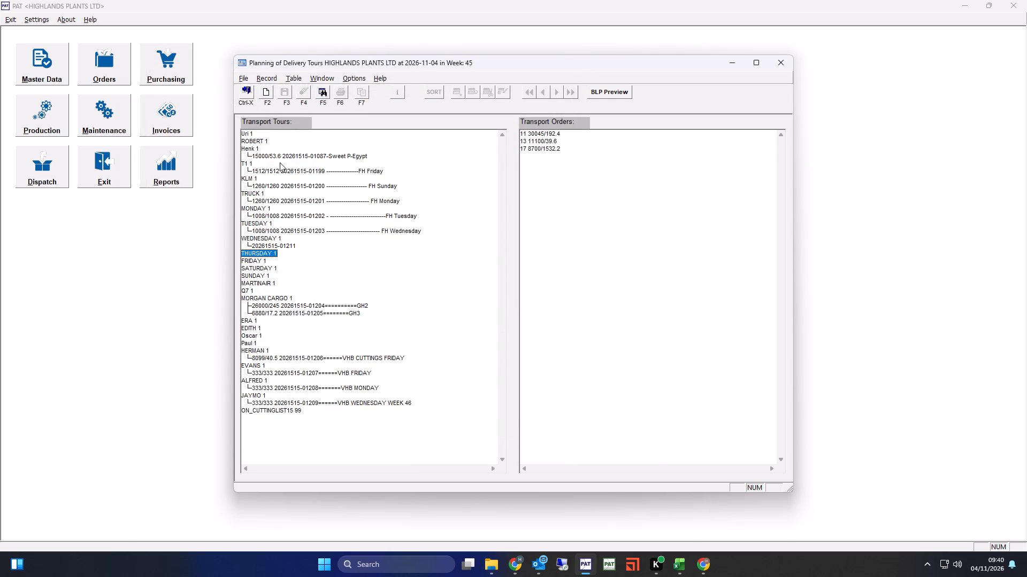
{"action": "left_click", "coordinate": [269, 95]}
{"action": "left_click", "coordinate": [479, 293]}
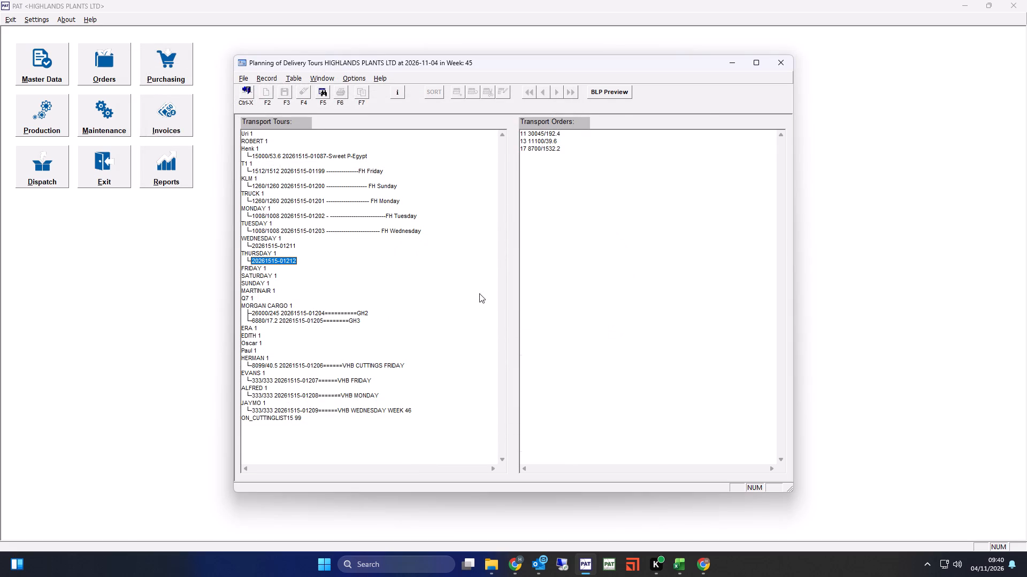
{"action": "left_click", "coordinate": [400, 92]}
{"action": "left_click", "coordinate": [409, 176]}
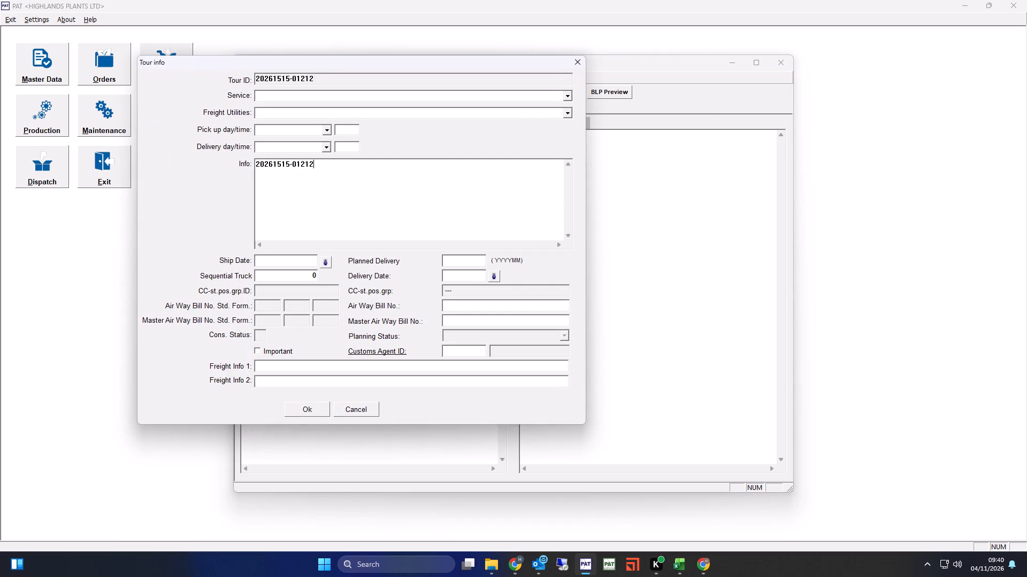
{"action": "key", "text": "space"}
{"action": "type", "text": "-"}
{"action": "left_click", "coordinate": [314, 412]}
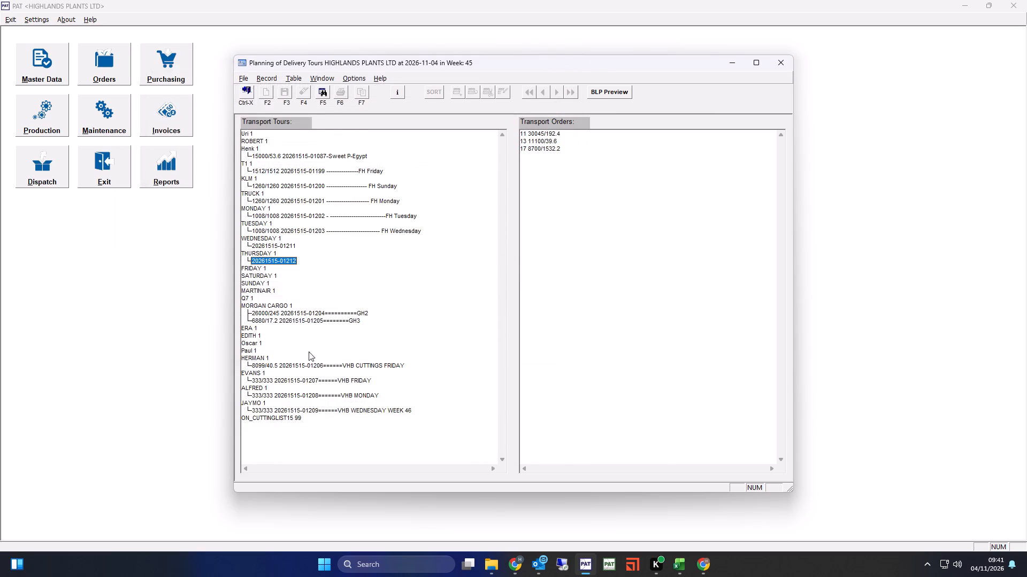
Create a new empty tour under FRIDAY and add a long dashed line and "ERP Wednesday" to its info.
{"action": "left_click", "coordinate": [263, 268]}
{"action": "left_click", "coordinate": [267, 92]}
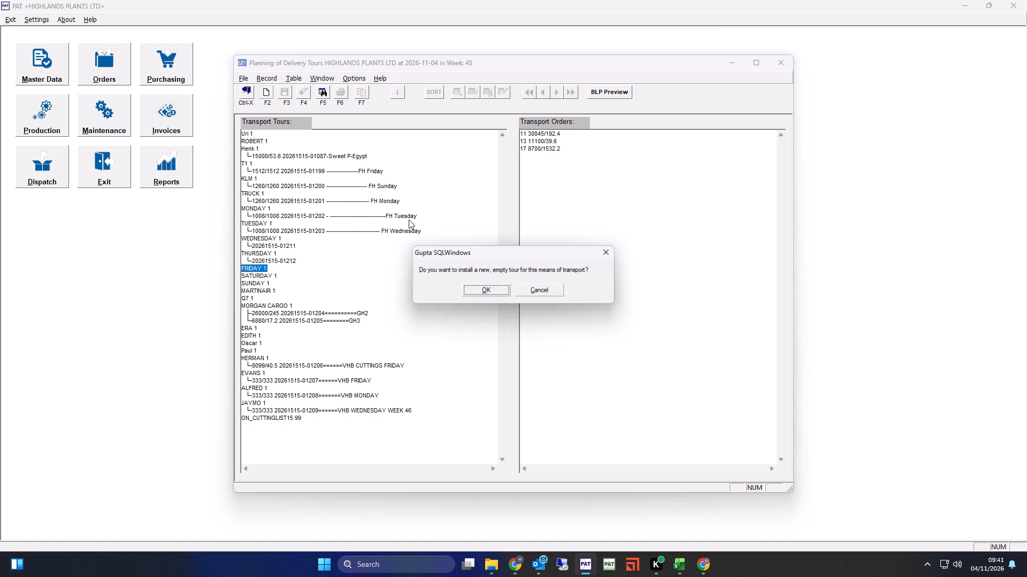
{"action": "left_click", "coordinate": [482, 287]}
{"action": "left_click", "coordinate": [395, 95]}
{"action": "left_click", "coordinate": [415, 186]}
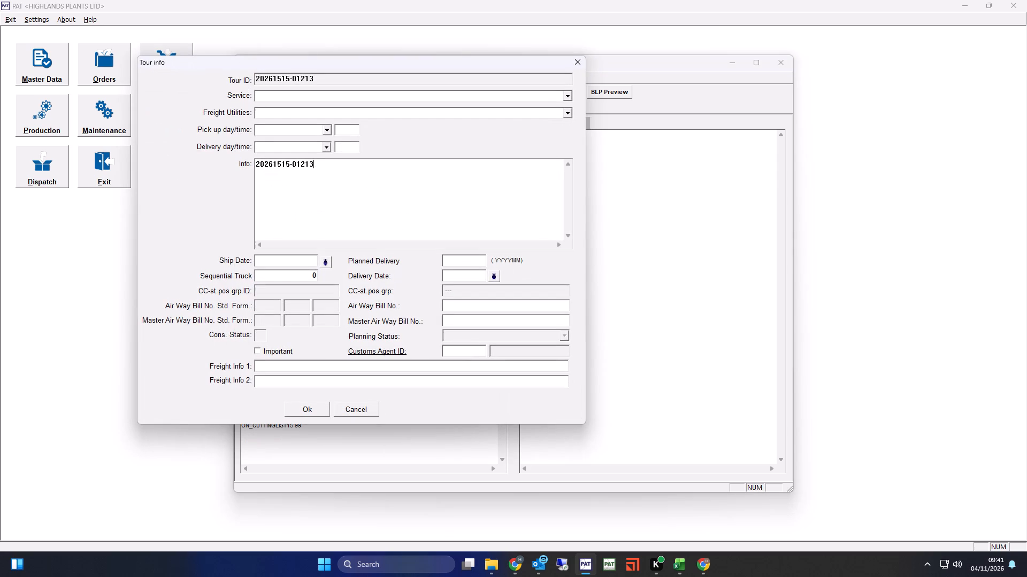
{"action": "key", "text": "space"}
{"action": "type", "text": "-"}
{"action": "key", "text": "space"}
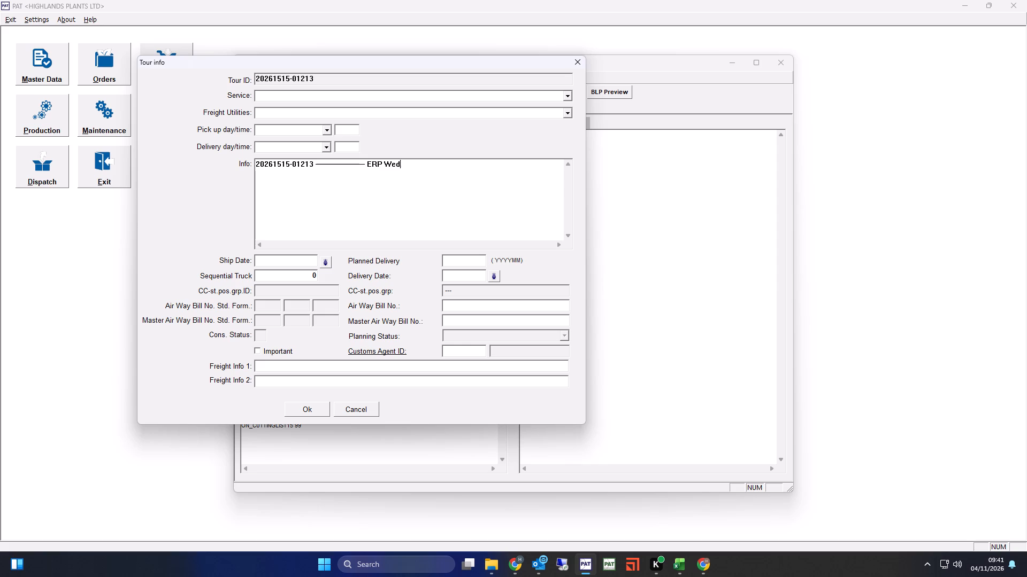
{"action": "left_click", "coordinate": [313, 410]}
{"action": "double_click", "coordinate": [553, 150]}
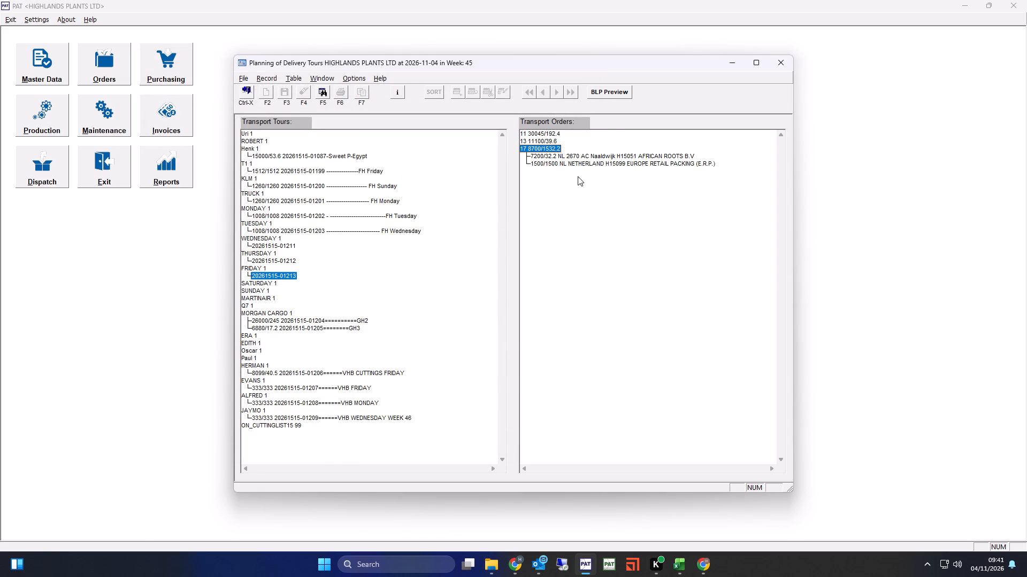
{"action": "double_click", "coordinate": [588, 166]}
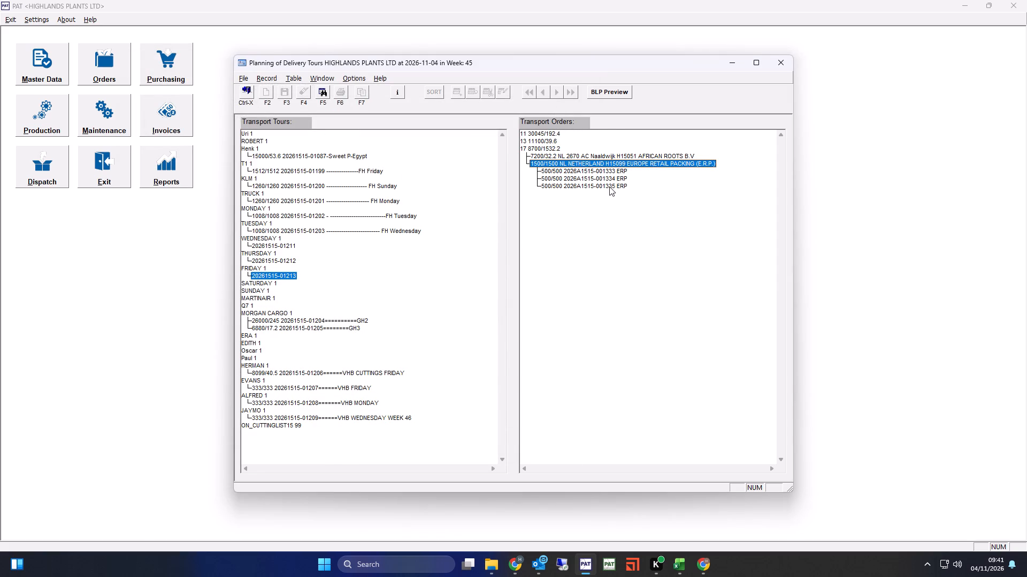
{"action": "left_click_drag", "start_coordinate": [608, 171], "coordinate": [290, 246]}
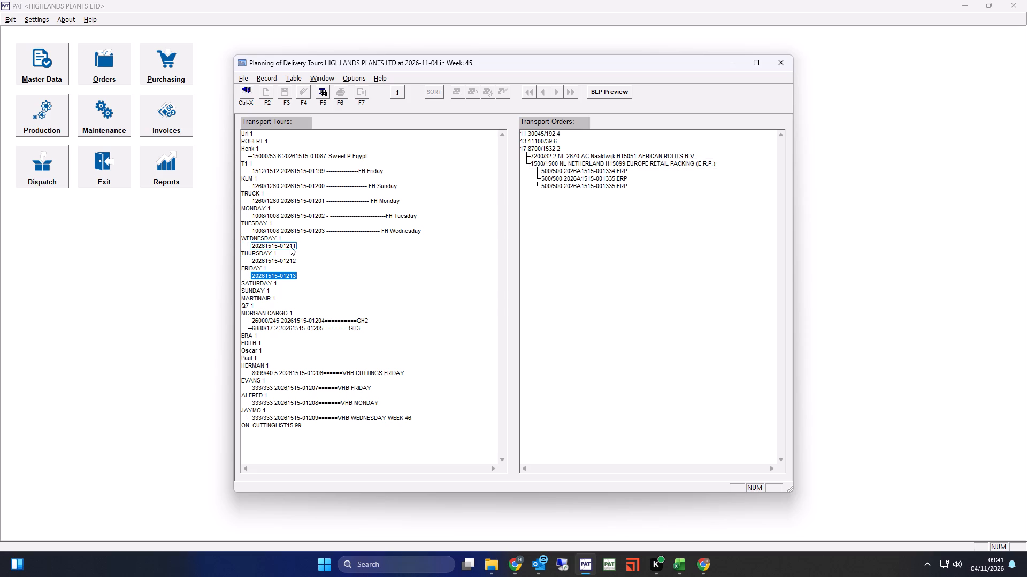
{"action": "left_click", "coordinate": [603, 172]}
{"action": "left_click_drag", "start_coordinate": [609, 169], "coordinate": [287, 261]}
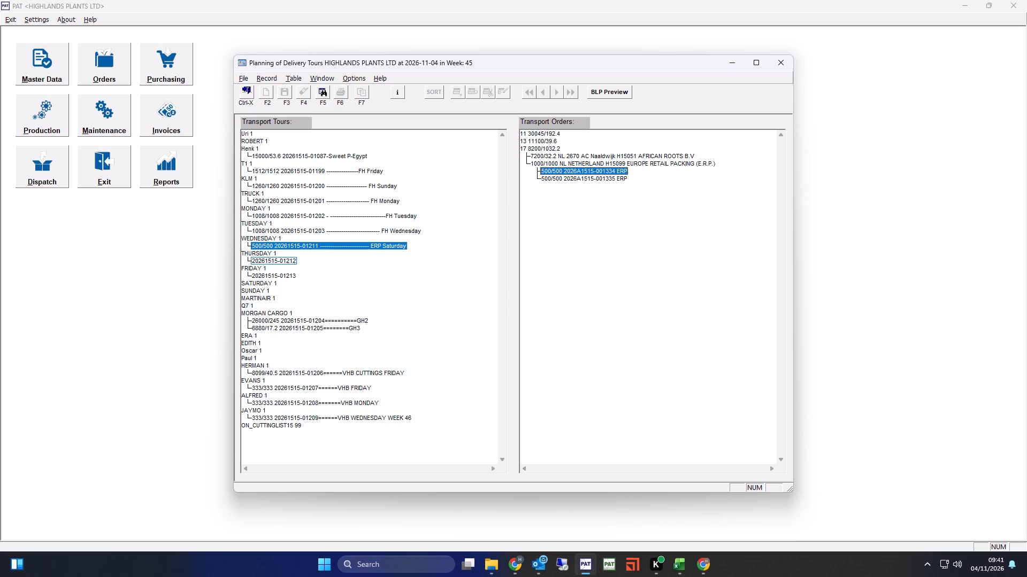
{"action": "left_click_drag", "start_coordinate": [287, 261], "coordinate": [288, 261]}
{"action": "left_click", "coordinate": [607, 173]}
{"action": "left_click_drag", "start_coordinate": [616, 171], "coordinate": [288, 276]}
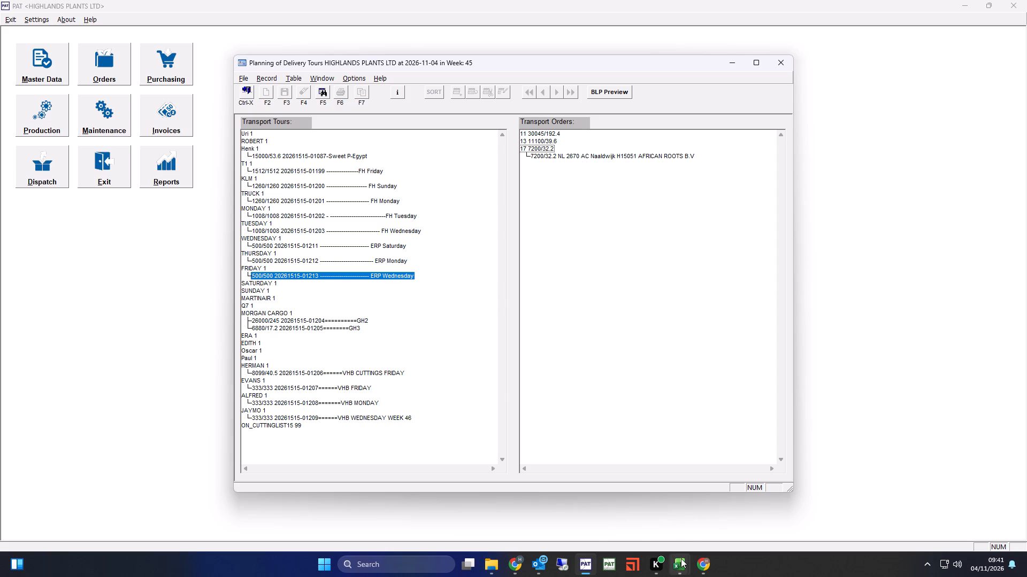
In the Excel Week 46 sheet, insert a copy of the Sunday block above it and rename the copy's heading Saturday.
{"action": "left_click", "coordinate": [681, 558]}
{"action": "left_click", "coordinate": [724, 511]}
{"action": "scroll", "coordinate": [421, 340], "scroll_direction": "up", "scroll_amount": 11}
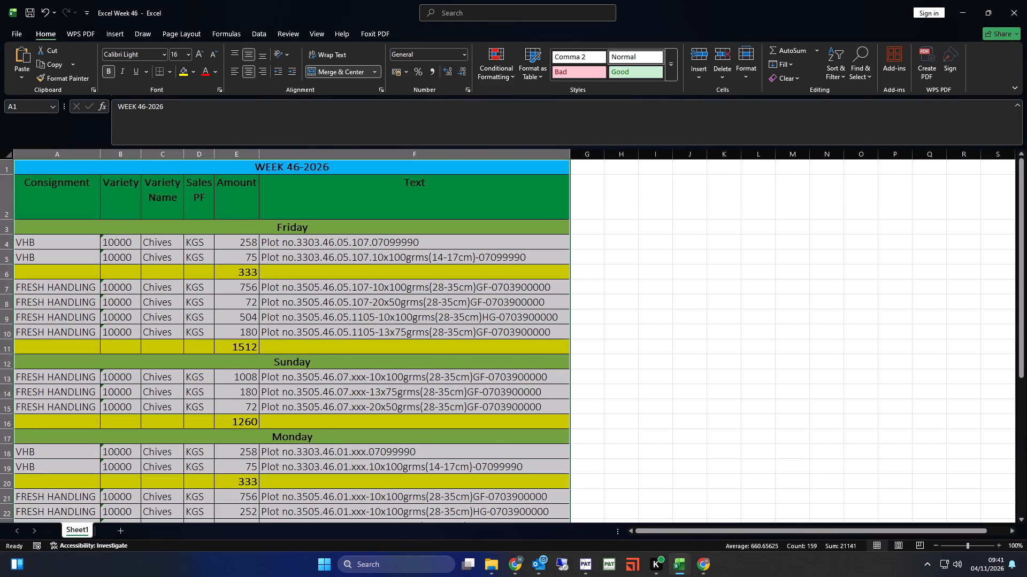
{"action": "scroll", "coordinate": [425, 336], "scroll_direction": "up", "scroll_amount": 3}
{"action": "left_click", "coordinate": [408, 331]}
{"action": "left_click", "coordinate": [281, 360]}
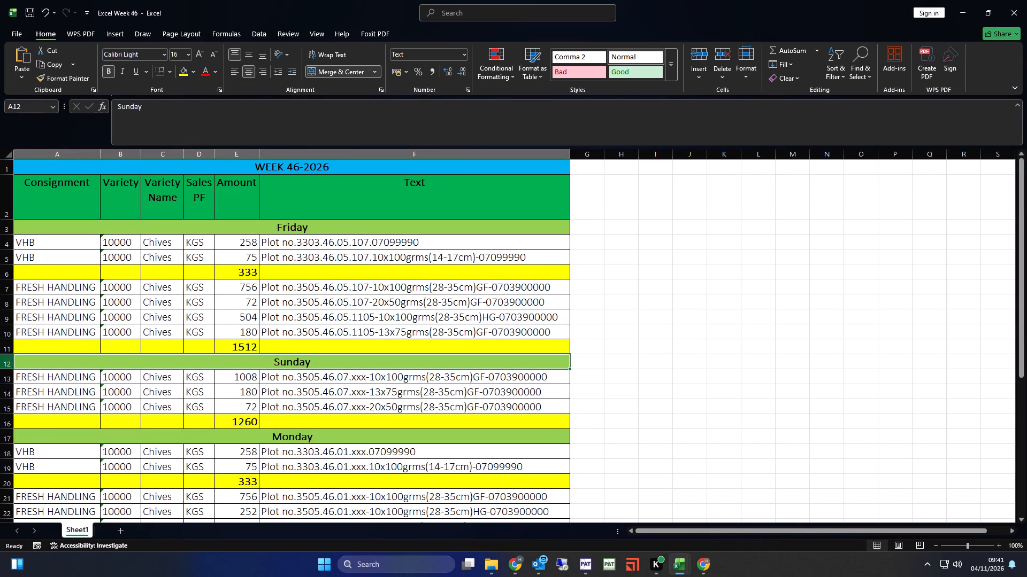
{"action": "left_click_drag", "start_coordinate": [5, 360], "coordinate": [19, 426]}
{"action": "key", "text": "ctrl+c"}
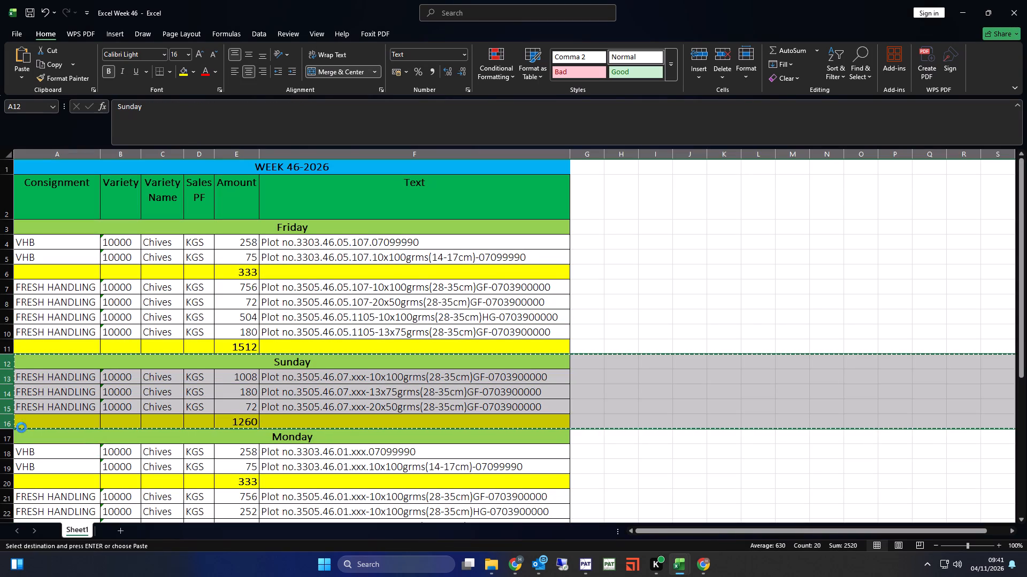
{"action": "key", "text": "ctrl+plus"}
{"action": "left_click", "coordinate": [292, 365]}
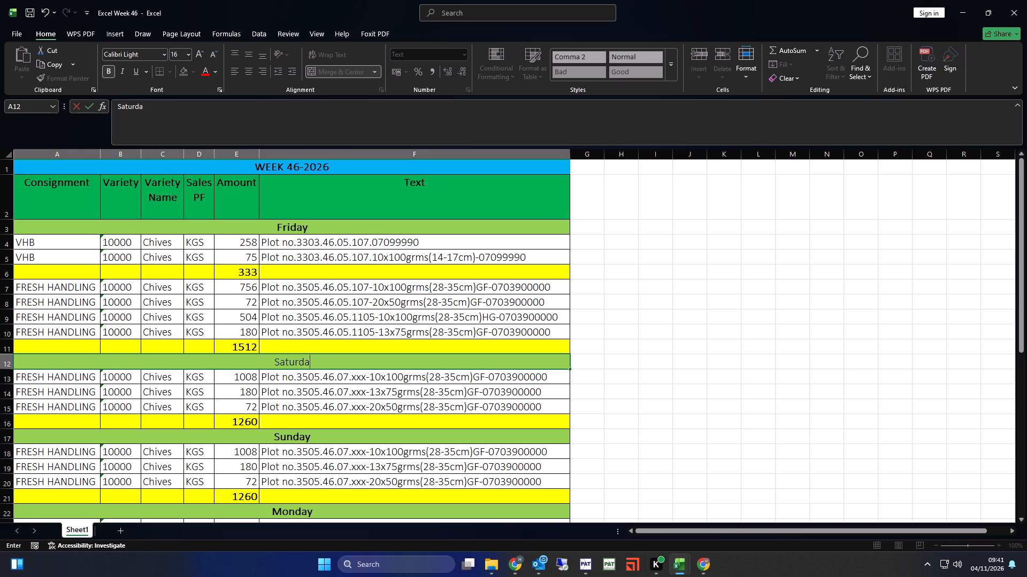
{"action": "key", "text": "Return"}
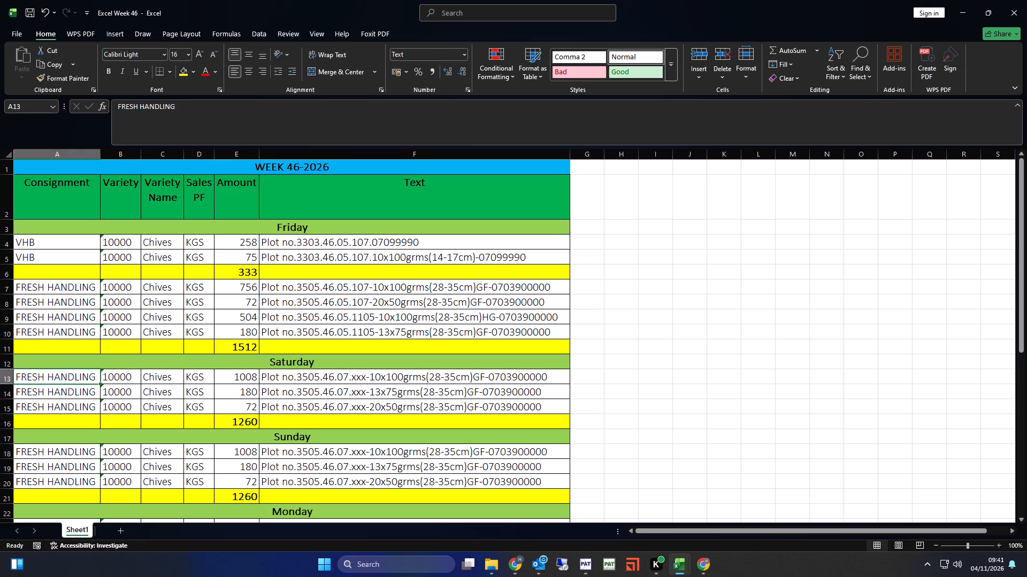
Reduce the Saturday block to one row with consignment ERP and amount 500, deleting its two other Fresh Handling rows.
{"action": "type", "text": "ERP"}
{"action": "left_click_drag", "start_coordinate": [0, 390], "coordinate": [4, 400]}
{"action": "key", "text": "ctrl+minus"}
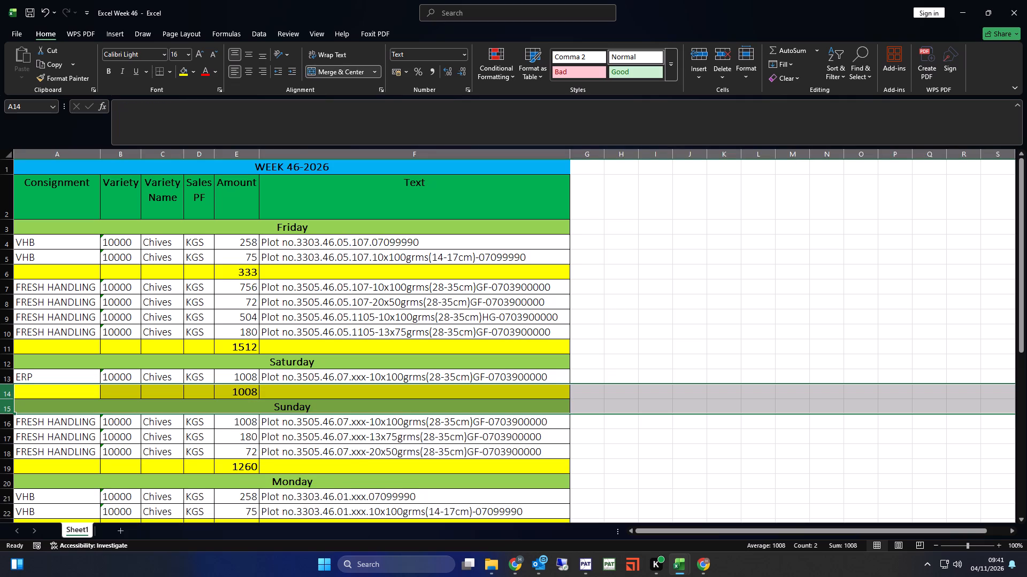
{"action": "left_click", "coordinate": [245, 381]}
{"action": "type", "text": "500"}
{"action": "key", "text": "Tab"}
Open the clipboard history for the Saturday ERP row's text cell.
{"action": "key", "text": "super+v"}
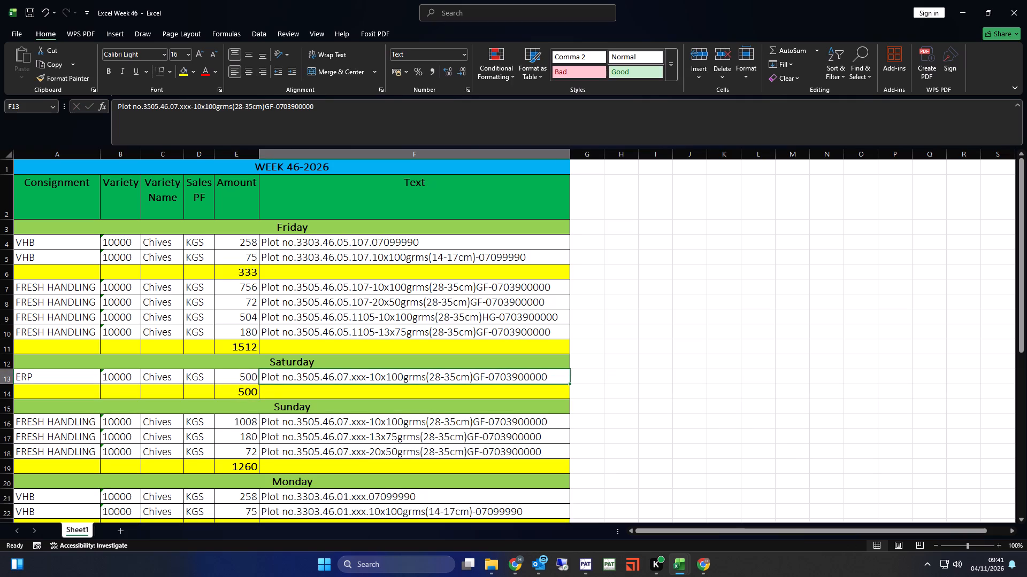
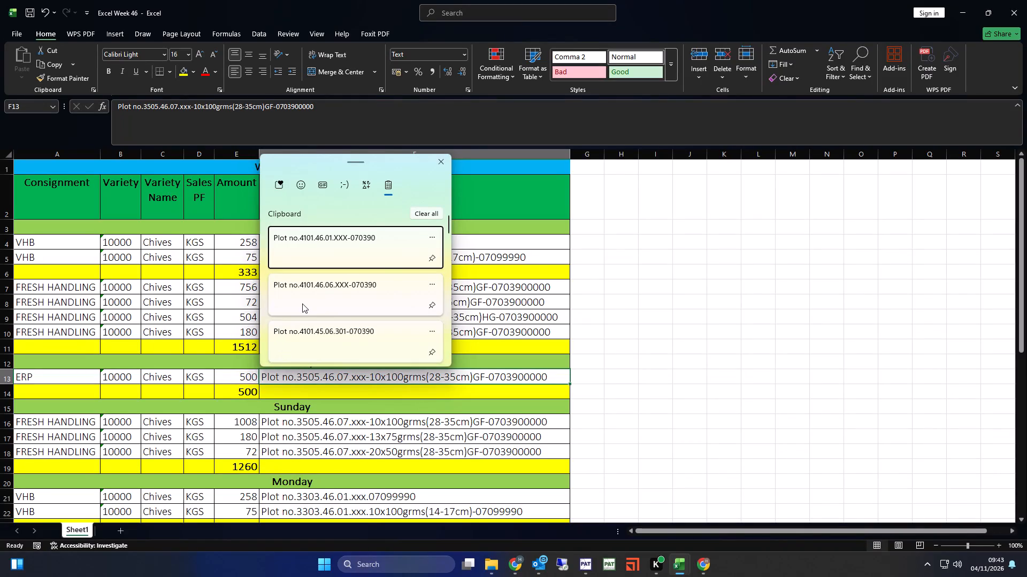
{"action": "left_click", "coordinate": [333, 292]}
{"action": "key", "text": "ctrl+v"}
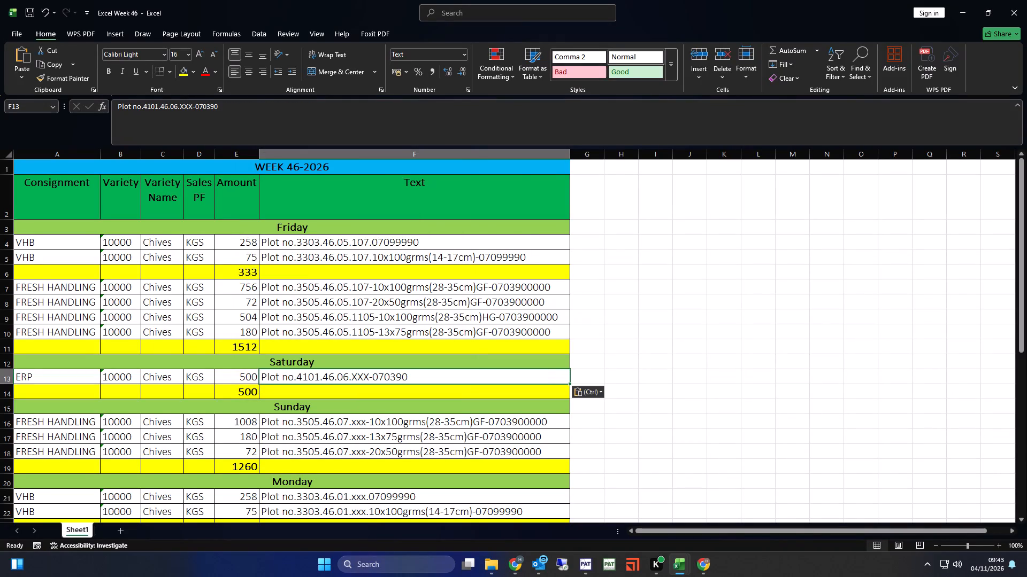
{"action": "left_click", "coordinate": [334, 392]}
{"action": "left_click", "coordinate": [321, 378]}
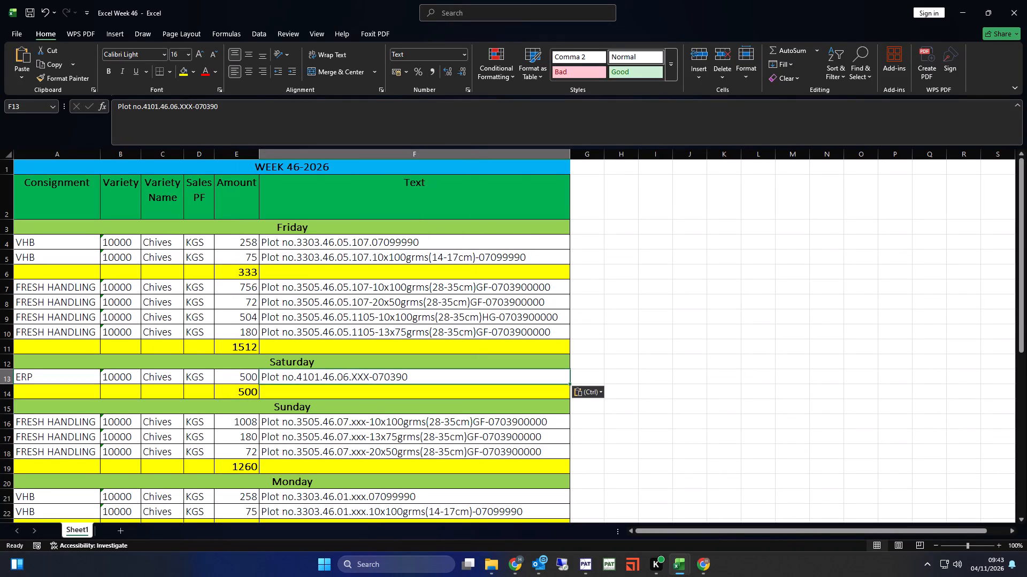
{"action": "key", "text": "ctrl+s"}
{"action": "left_click", "coordinate": [263, 374]}
{"action": "left_click", "coordinate": [231, 378]}
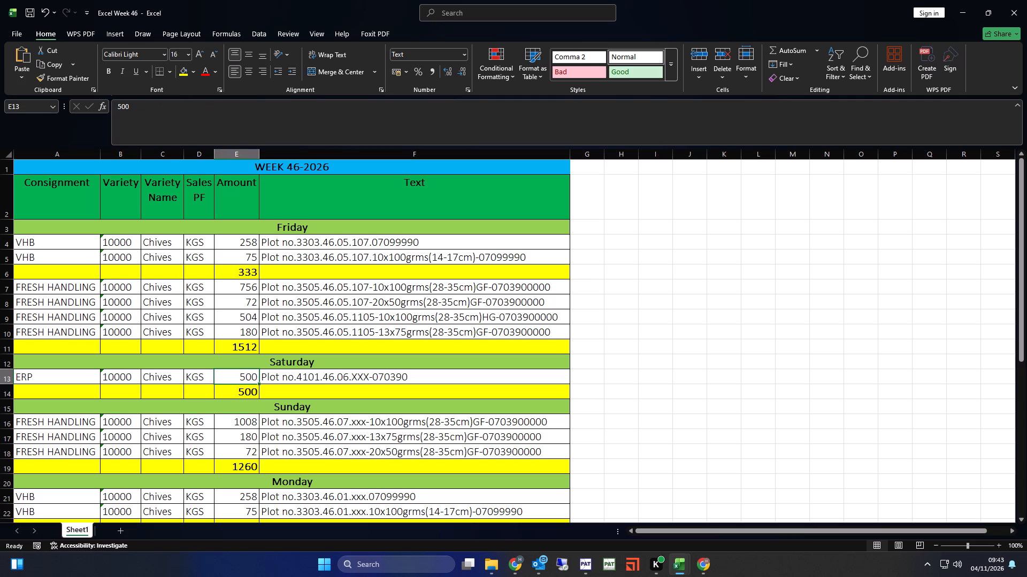
{"action": "left_click_drag", "start_coordinate": [5, 378], "coordinate": [6, 387]}
{"action": "key", "text": "ctrl+c"}
{"action": "scroll", "coordinate": [240, 387], "scroll_direction": "down", "scroll_amount": 1}
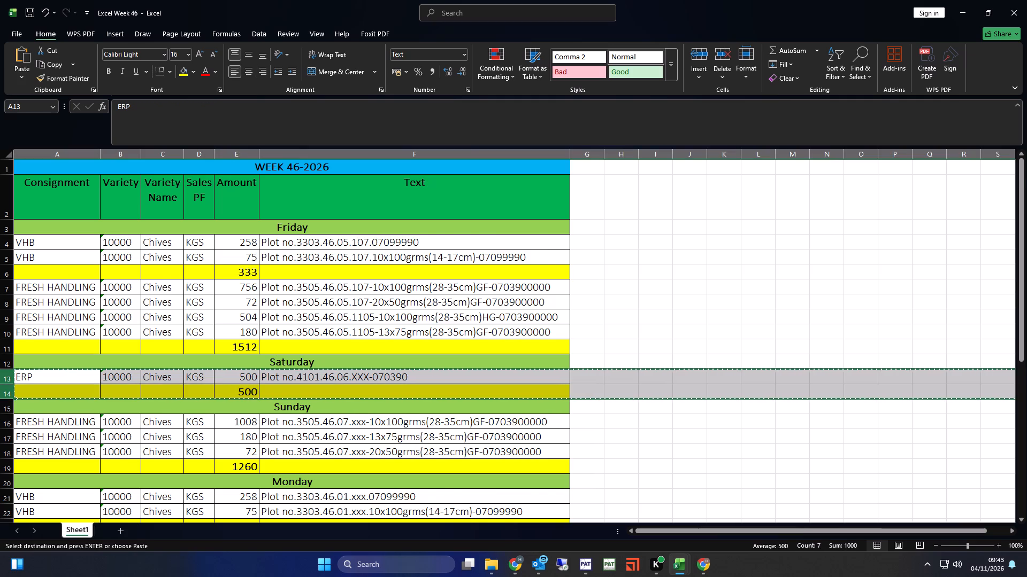
{"action": "scroll", "coordinate": [240, 387], "scroll_direction": "down", "scroll_amount": 2}
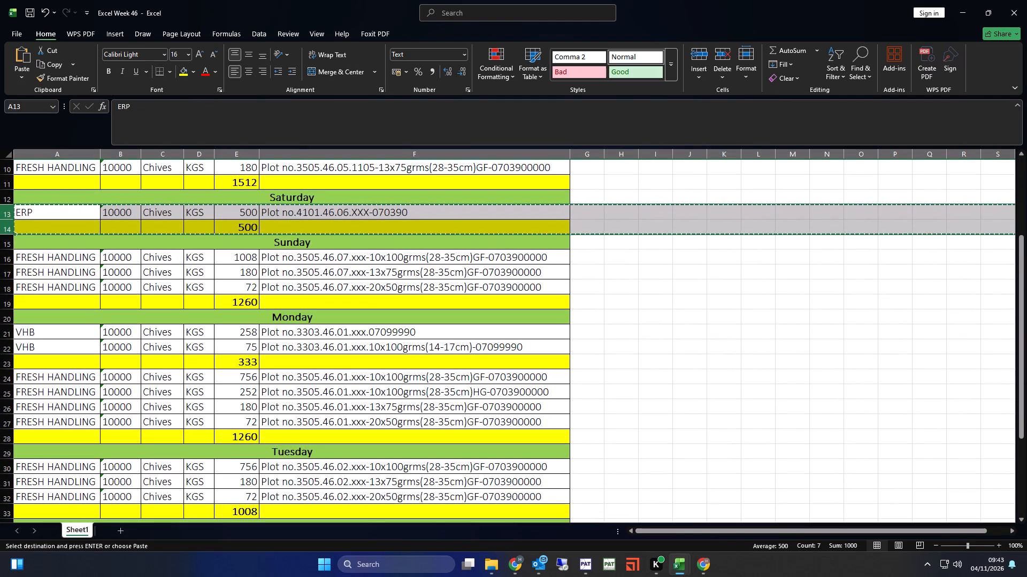
{"action": "left_click", "coordinate": [2, 335]}
{"action": "key", "text": "ctrl+plus"}
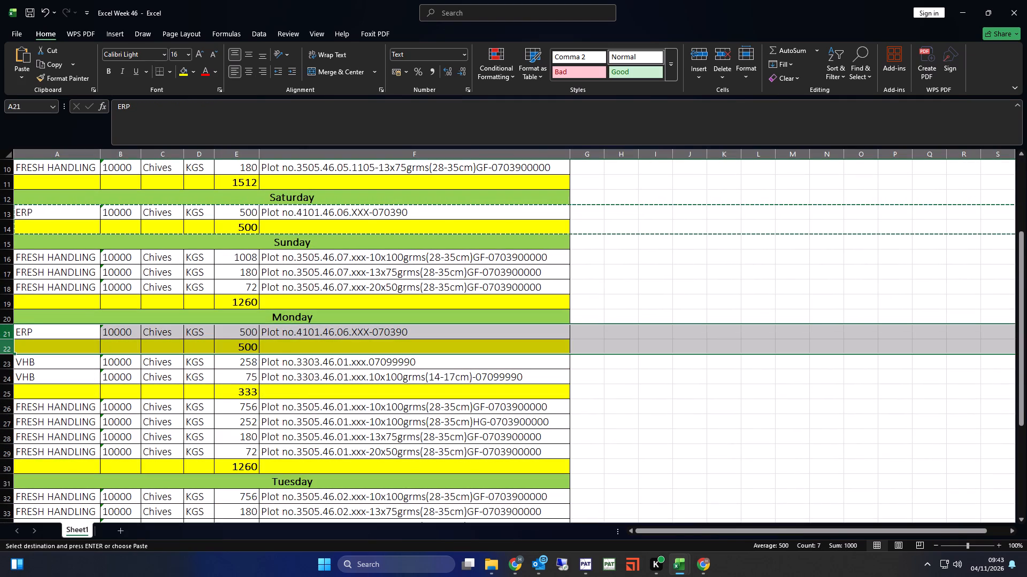
{"action": "double_click", "coordinate": [345, 331]}
{"action": "key", "text": "Delete"}
{"action": "key", "text": "1"}
{"action": "key", "text": "Return"}
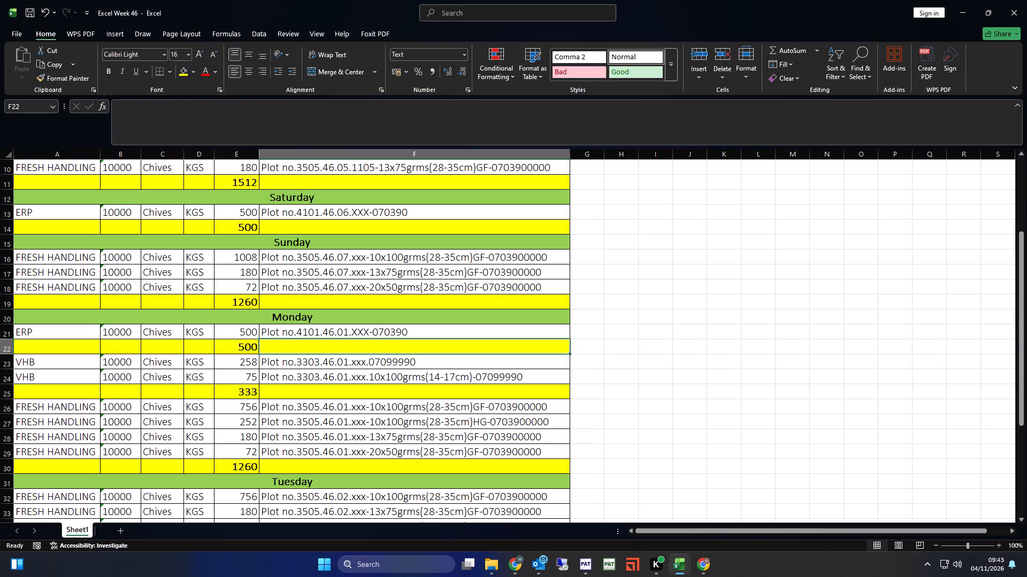
{"action": "left_click_drag", "start_coordinate": [5, 336], "coordinate": [9, 345]}
{"action": "key", "text": "ctrl+c"}
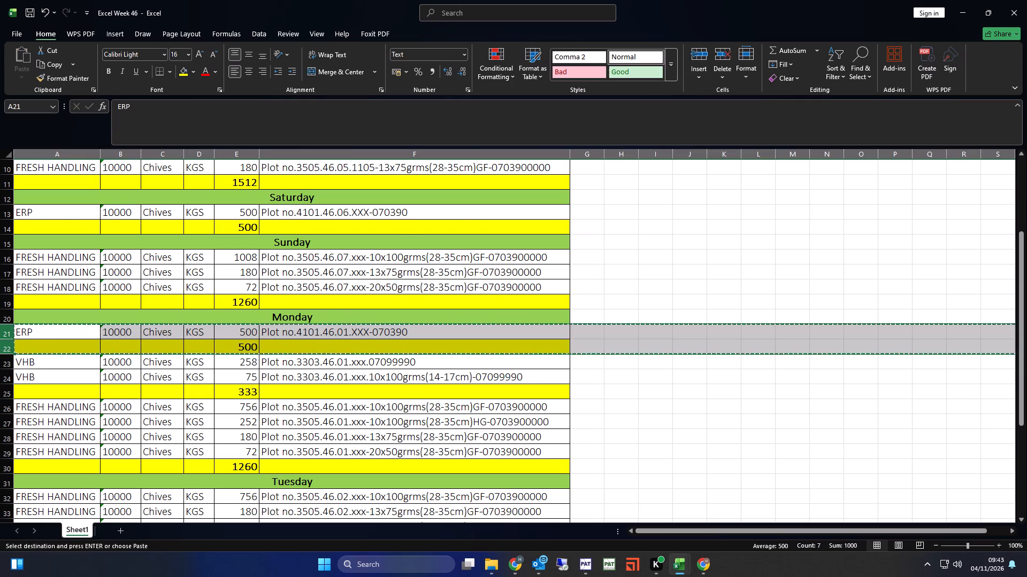
{"action": "scroll", "coordinate": [286, 411], "scroll_direction": "down", "scroll_amount": 4}
{"action": "left_click", "coordinate": [7, 389]}
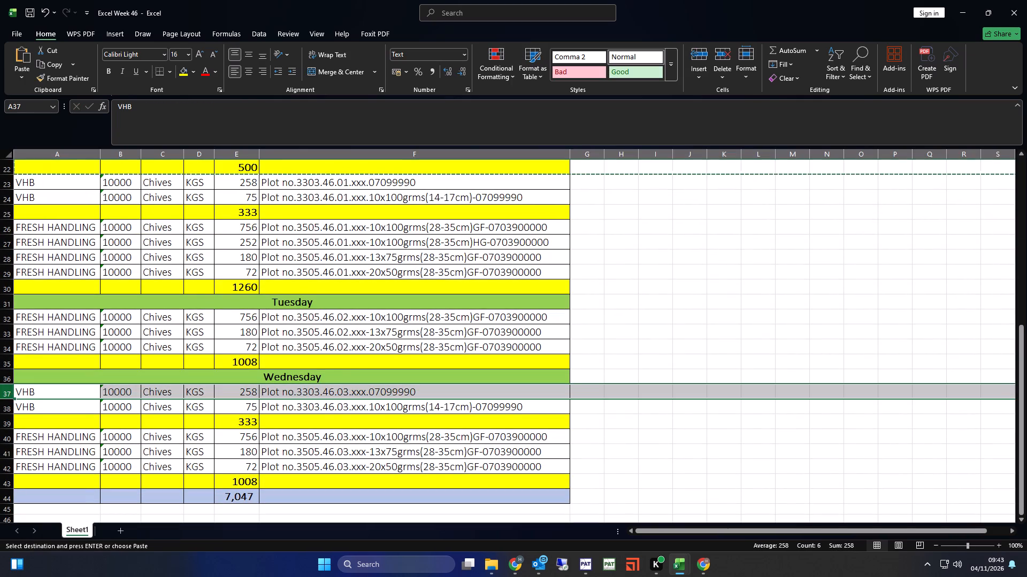
{"action": "key", "text": "ctrl+plus"}
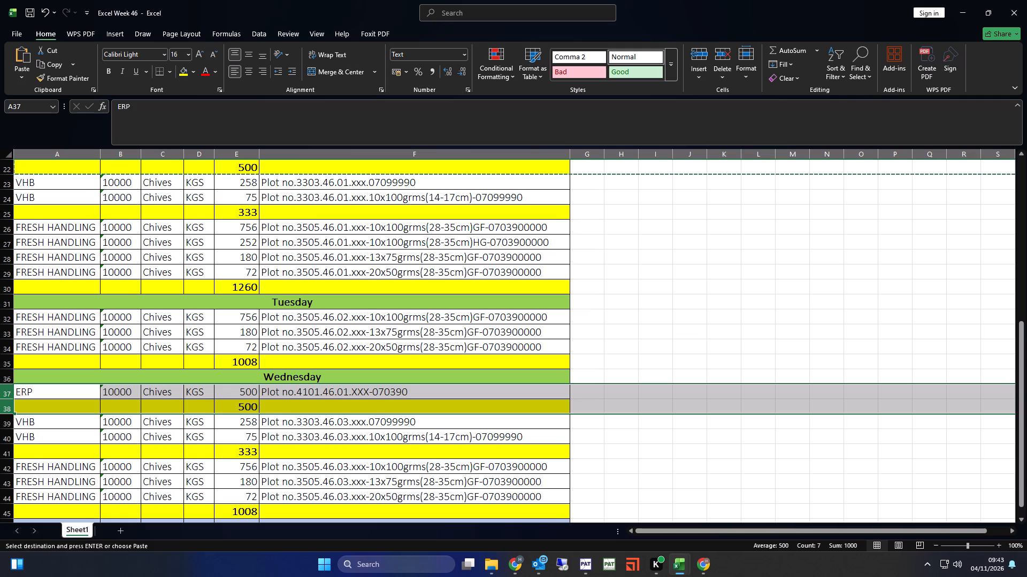
{"action": "double_click", "coordinate": [343, 394]}
{"action": "key", "text": "Delete"}
{"action": "key", "text": "3"}
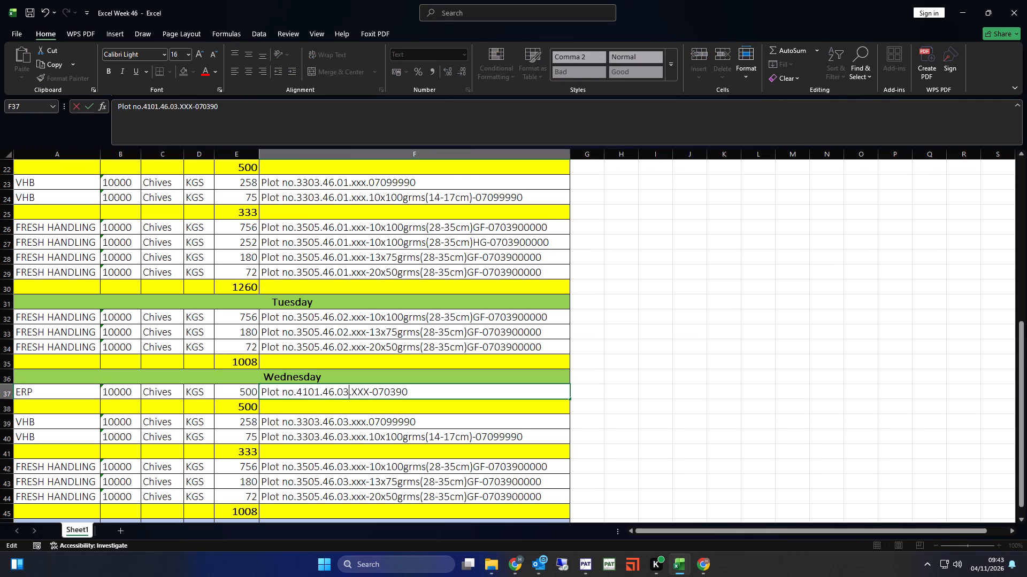
{"action": "key", "text": "Return"}
{"action": "key", "text": "ctrl+s"}
Add the Wednesday, Monday and Saturday ERP subtotals E38, E22 and E14 to the grand total formula in E46, and save the workbook.
{"action": "scroll", "coordinate": [304, 471], "scroll_direction": "down", "scroll_amount": 4}
{"action": "left_click", "coordinate": [247, 352]}
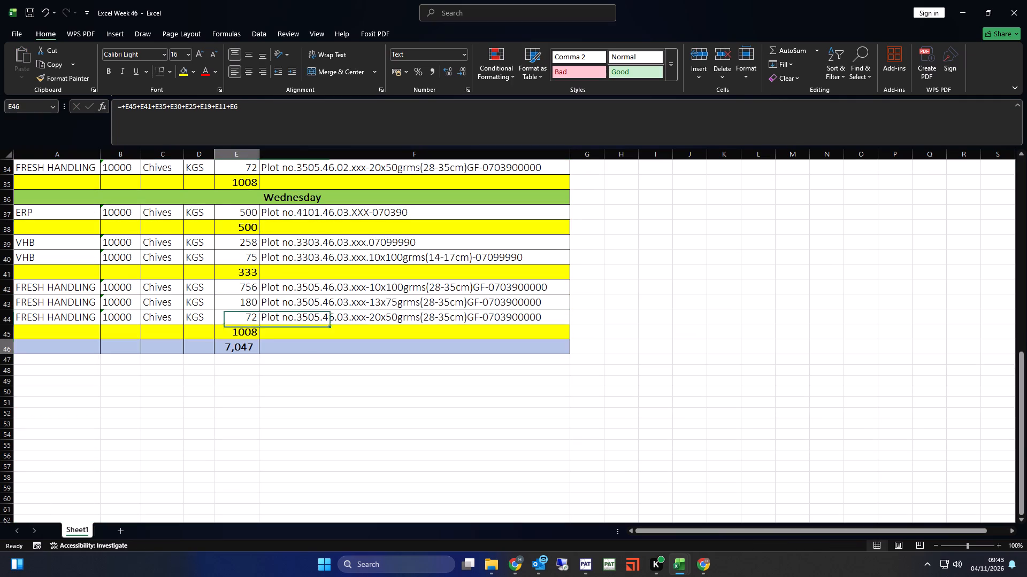
{"action": "left_click", "coordinate": [333, 126]}
{"action": "key", "text": "plus"}
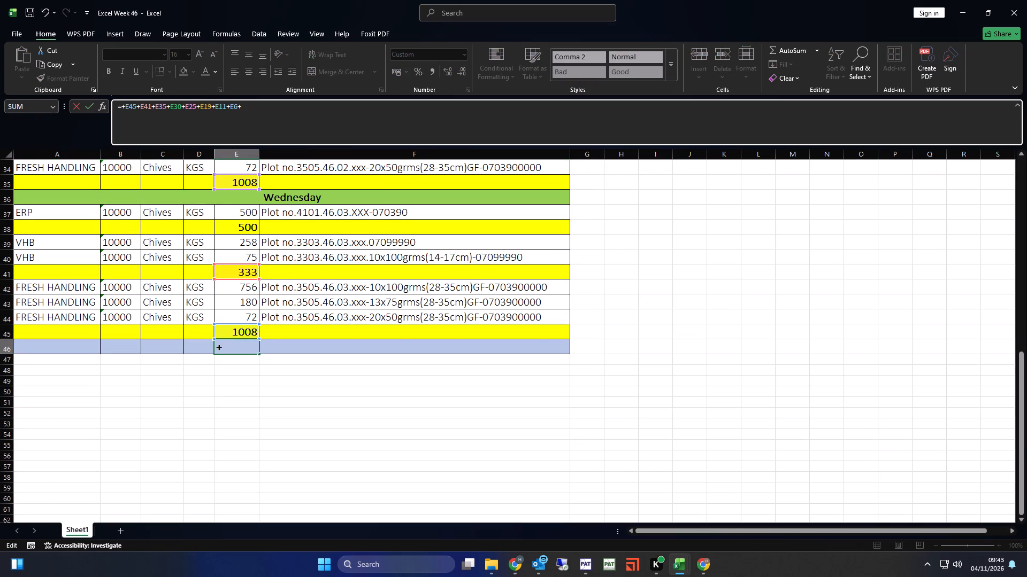
{"action": "scroll", "coordinate": [279, 315], "scroll_direction": "up", "scroll_amount": 1}
{"action": "left_click", "coordinate": [244, 275]}
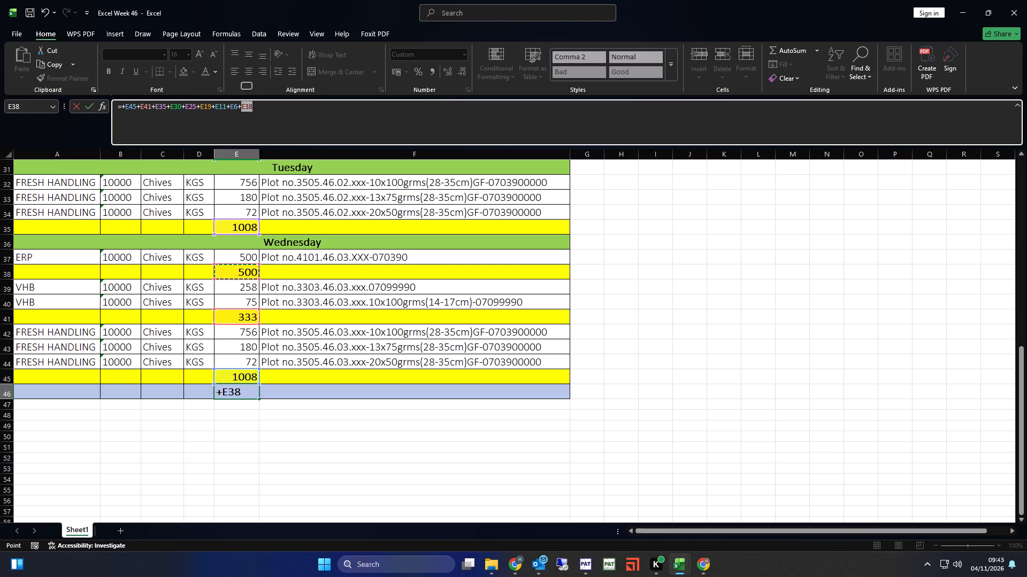
{"action": "key", "text": "plus"}
{"action": "scroll", "coordinate": [246, 313], "scroll_direction": "up", "scroll_amount": 4}
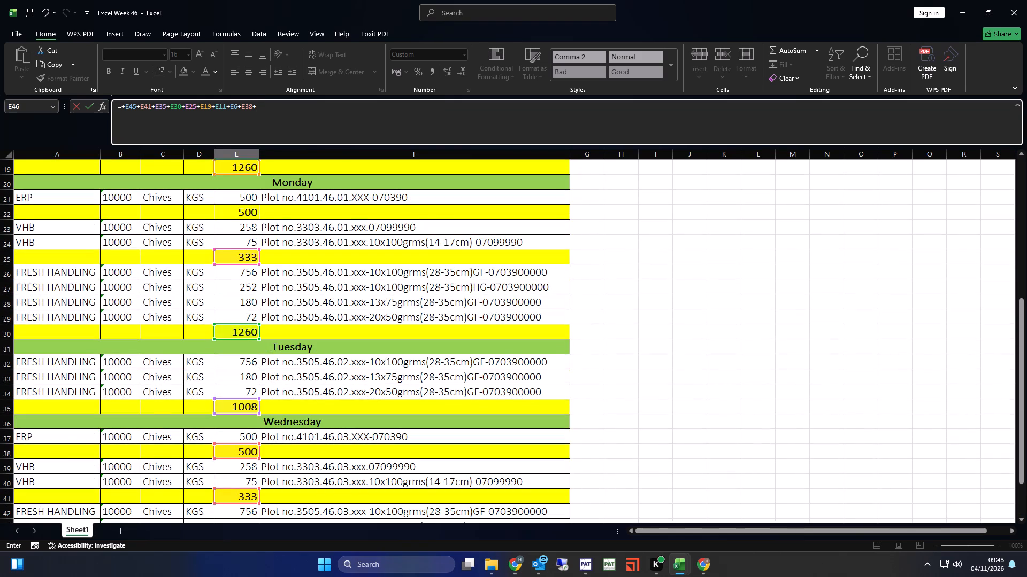
{"action": "scroll", "coordinate": [246, 389], "scroll_direction": "up", "scroll_amount": 1}
{"action": "left_click", "coordinate": [249, 261]}
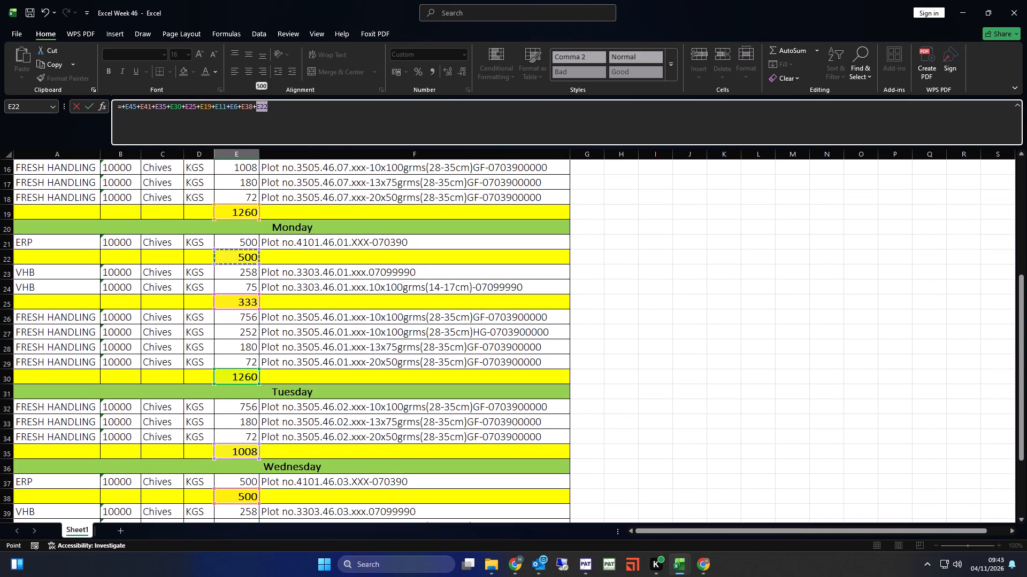
{"action": "key", "text": "plus"}
{"action": "scroll", "coordinate": [262, 322], "scroll_direction": "up", "scroll_amount": 3}
{"action": "left_click", "coordinate": [242, 274]}
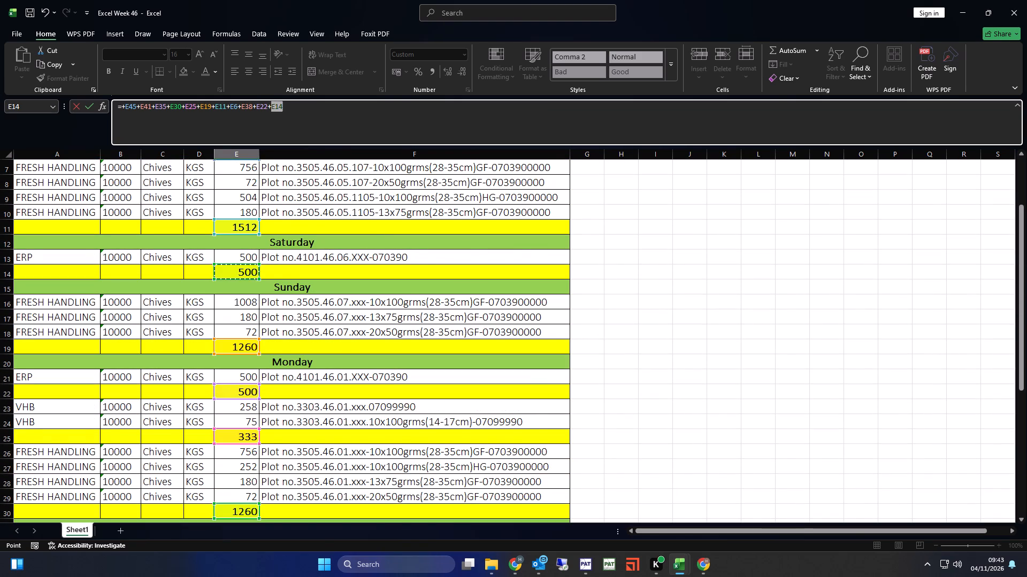
{"action": "scroll", "coordinate": [279, 325], "scroll_direction": "up", "scroll_amount": 5}
{"action": "key", "text": "Return"}
{"action": "left_click", "coordinate": [370, 370]}
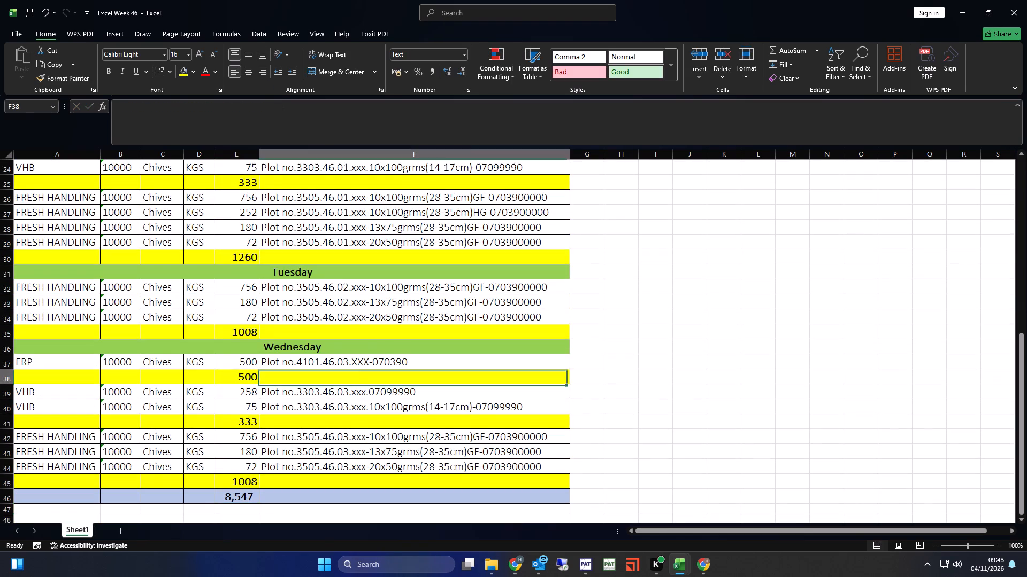
{"action": "key", "text": "ctrl+s"}
{"action": "scroll", "coordinate": [302, 430], "scroll_direction": "up", "scroll_amount": 15}
{"action": "left_click", "coordinate": [323, 169]}
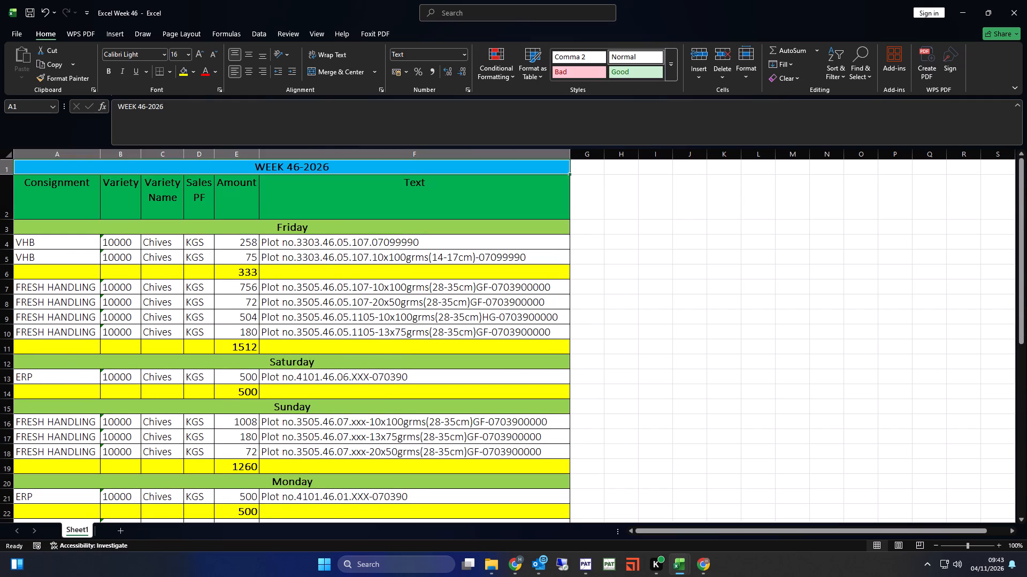
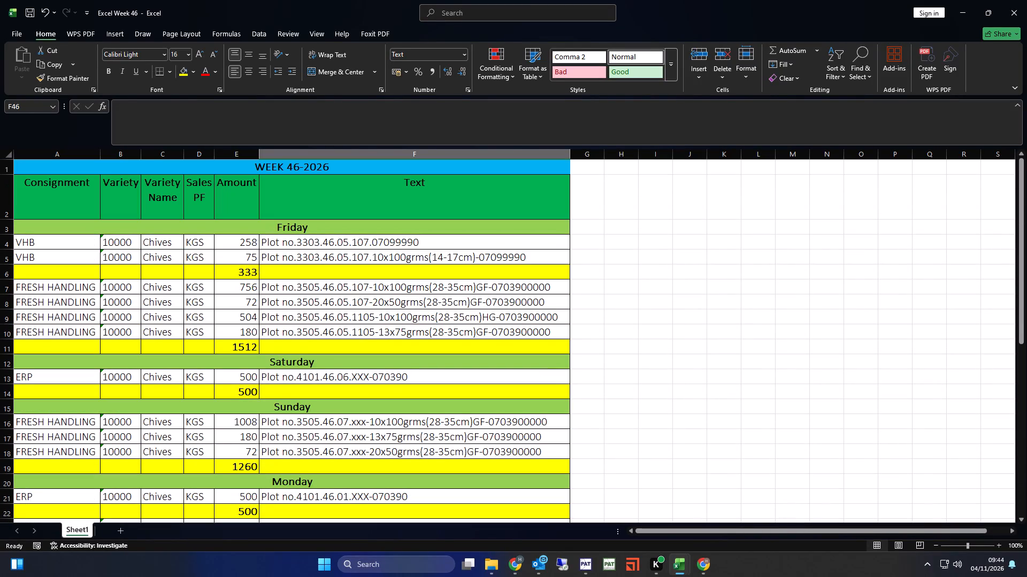
Look over the Friday plot texts for the VHB and FRESH HANDLING rows and save the workbook.
{"action": "left_click", "coordinate": [291, 317]}
{"action": "left_click", "coordinate": [298, 299]}
{"action": "key", "text": "ctrl+s"}
{"action": "left_click", "coordinate": [296, 255]}
{"action": "left_click", "coordinate": [301, 242]}
{"action": "key", "text": "ctrl+s"}
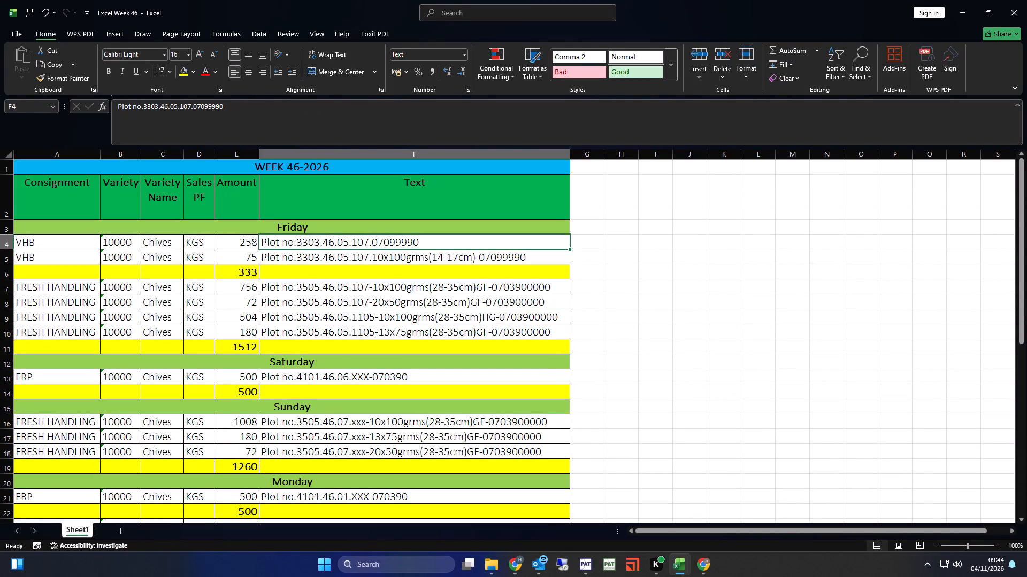
Check the combined sum of the FRESH HANDLING subtotals E11, E19, E30, E35 and E45, and save the workbook.
{"action": "left_click", "coordinate": [249, 348]}
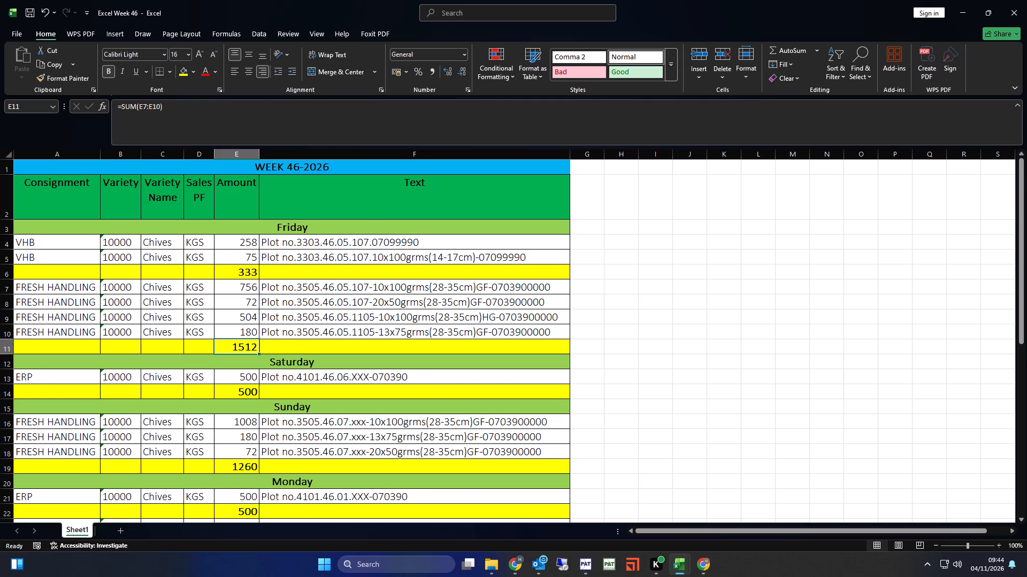
{"action": "scroll", "coordinate": [297, 374], "scroll_direction": "down", "scroll_amount": 1}
{"action": "left_click", "coordinate": [248, 390], "text": "ctrl"}
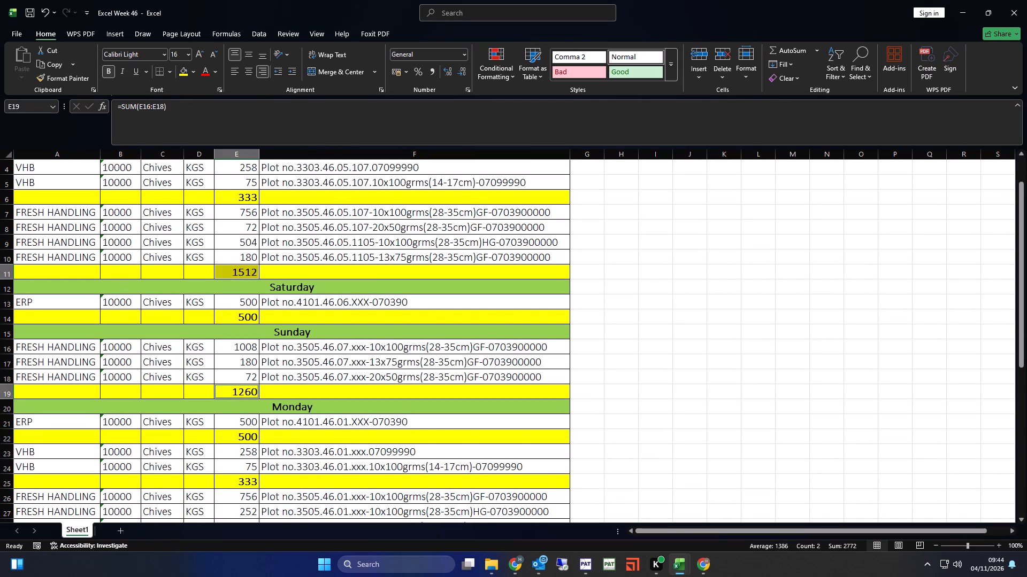
{"action": "scroll", "coordinate": [292, 395], "scroll_direction": "down", "scroll_amount": 4}
{"action": "left_click", "coordinate": [249, 378], "text": "ctrl"}
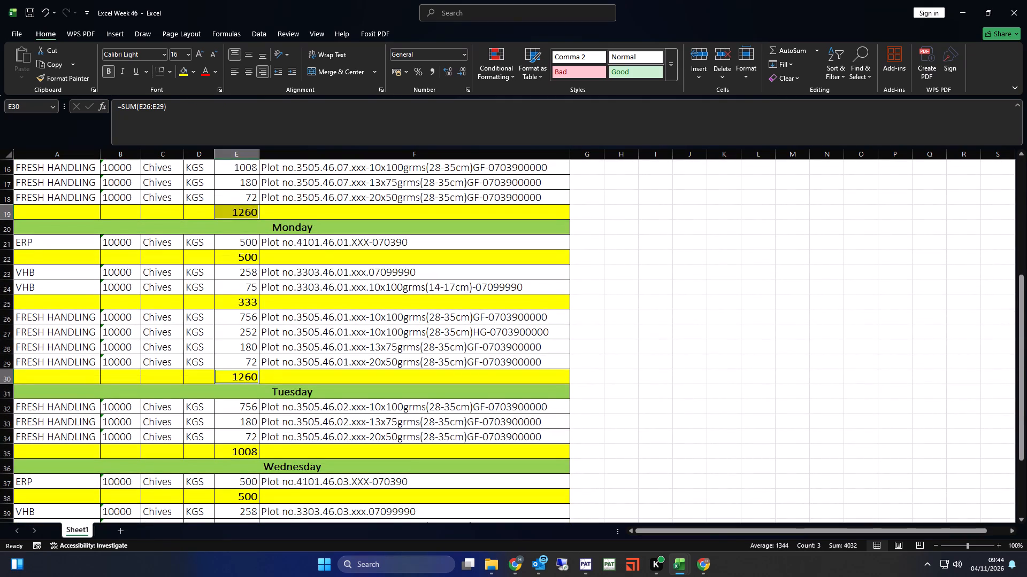
{"action": "left_click", "coordinate": [246, 455], "text": "ctrl"}
{"action": "scroll", "coordinate": [325, 444], "scroll_direction": "down", "scroll_amount": 4}
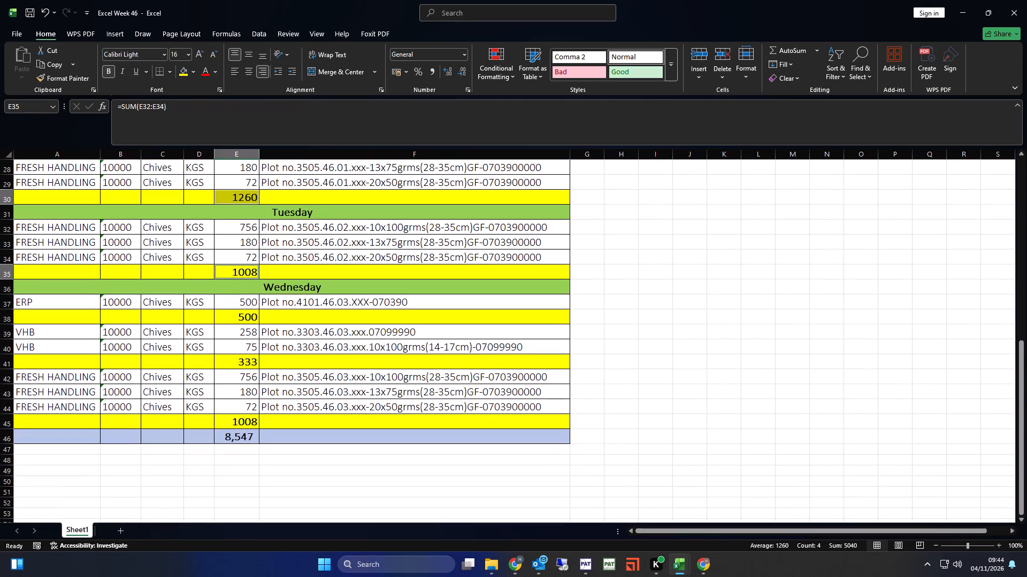
{"action": "left_click", "coordinate": [246, 423], "text": "ctrl"}
{"action": "left_click", "coordinate": [331, 384]}
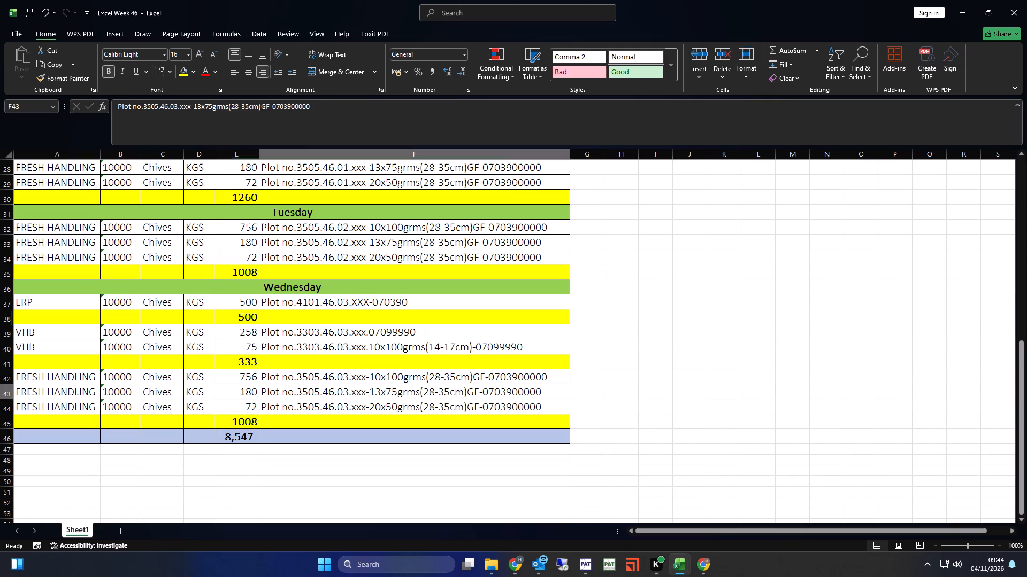
{"action": "key", "text": "ctrl+s"}
{"action": "scroll", "coordinate": [283, 408], "scroll_direction": "up", "scroll_amount": 20}
{"action": "scroll", "coordinate": [283, 408], "scroll_direction": "up", "scroll_amount": 7}
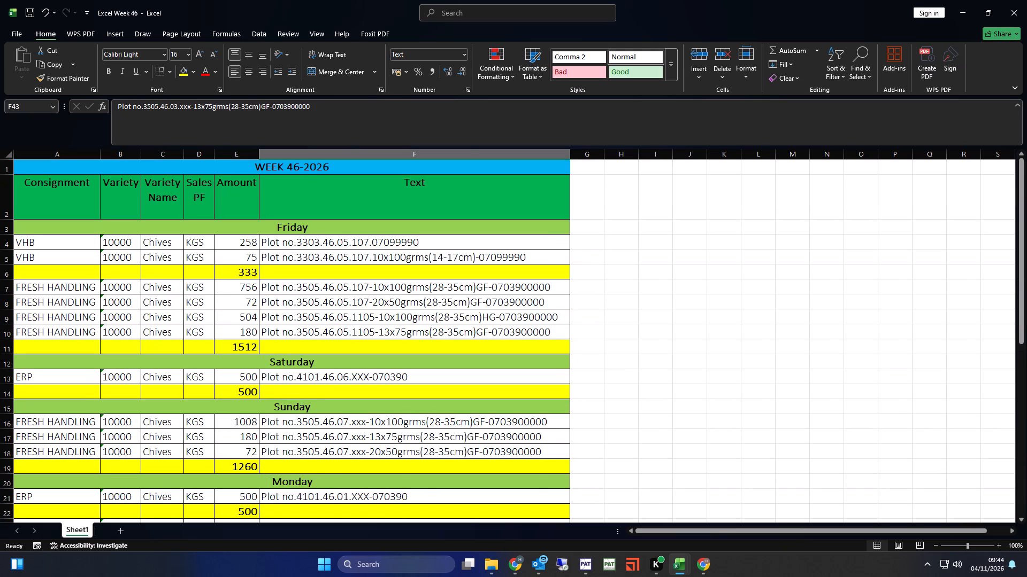
Save the Excel Week 46 workbook and close it.
{"action": "key", "text": "ctrl+s"}
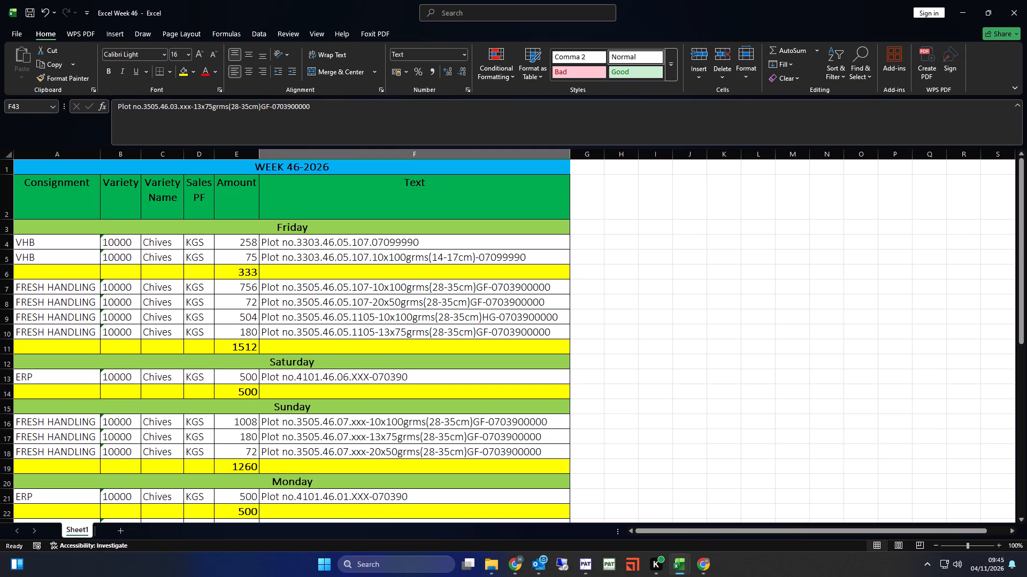
{"action": "left_click", "coordinate": [412, 359]}
{"action": "key", "text": "ctrl+s"}
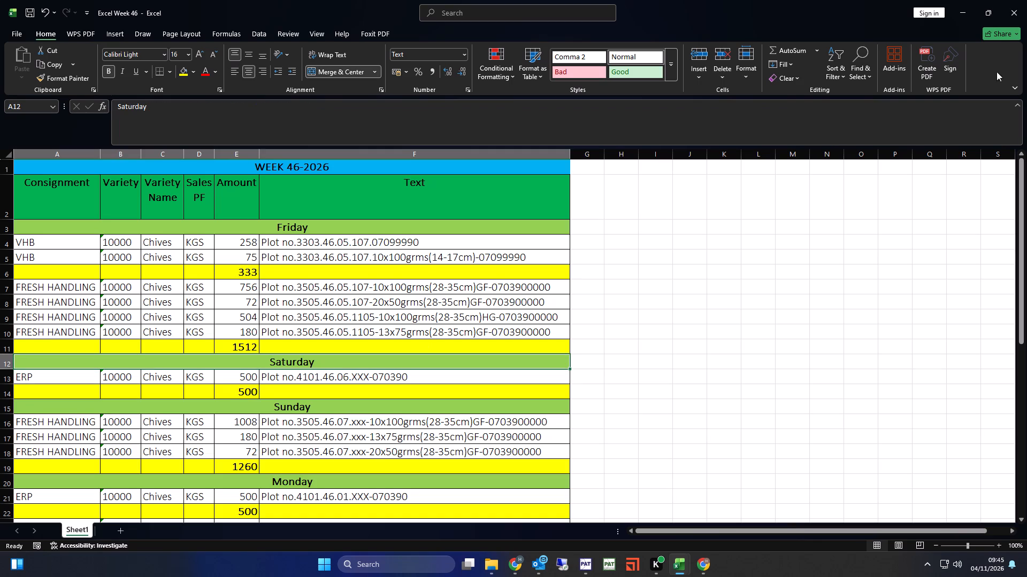
{"action": "left_click", "coordinate": [1026, 13]}
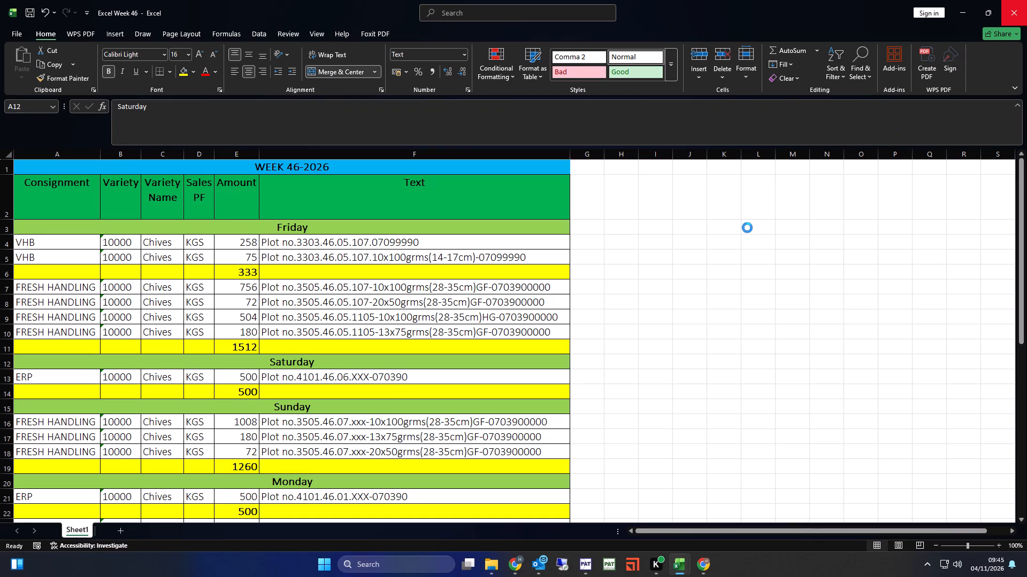